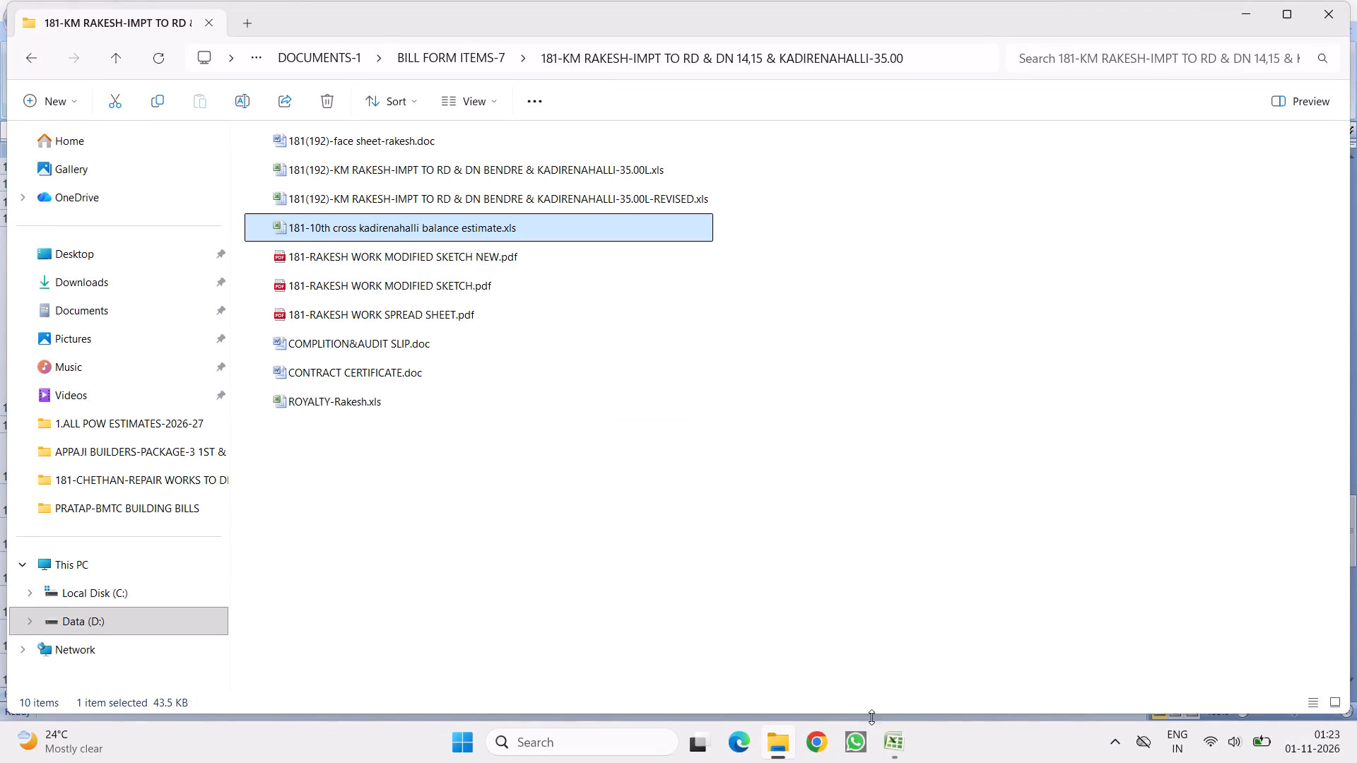
Switch to the 182-POW ESTIMATES workbook in Excel and review sheet 2-EST-20 from the concrete pavement dismantling item to the earthwork excavation item.
left_click(892, 747)
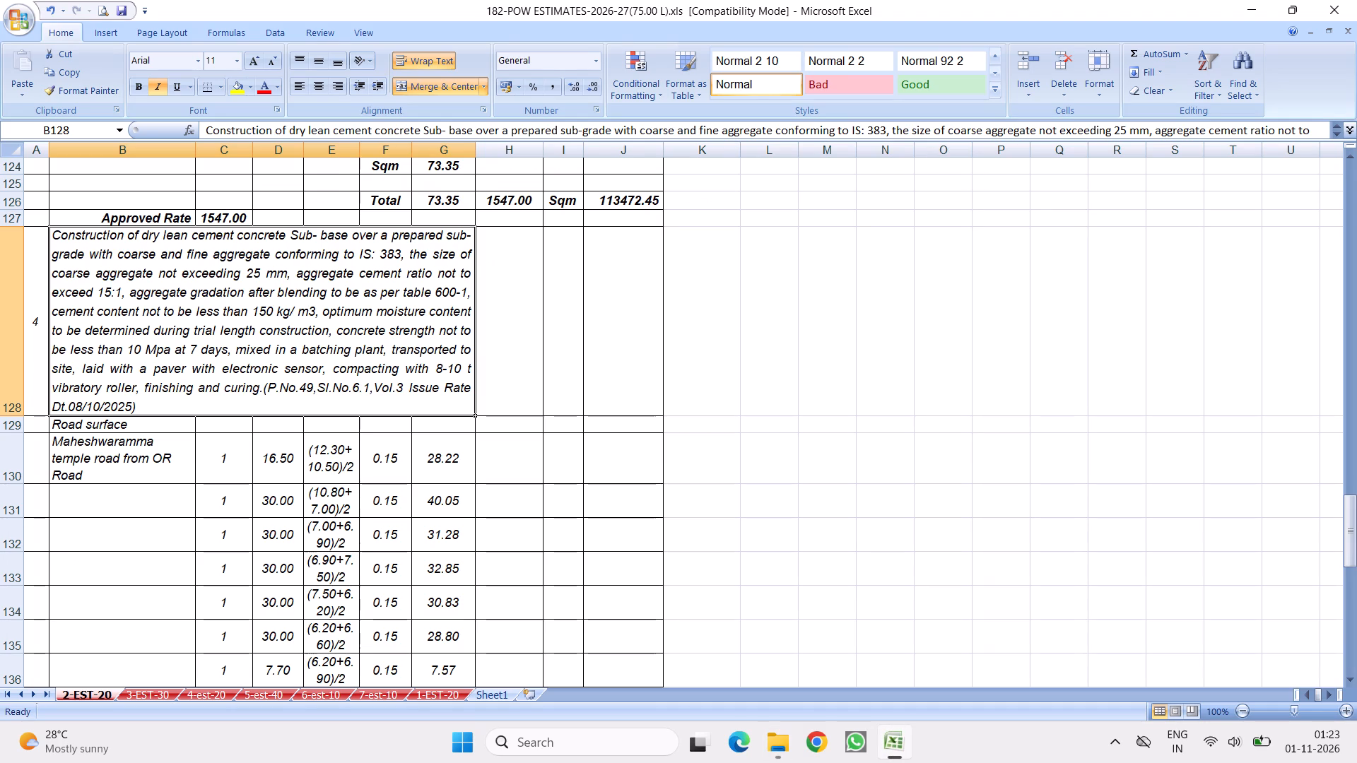
left_click(267, 308)
scroll(389, 377, "up", 20)
scroll(389, 377, "up", 20)
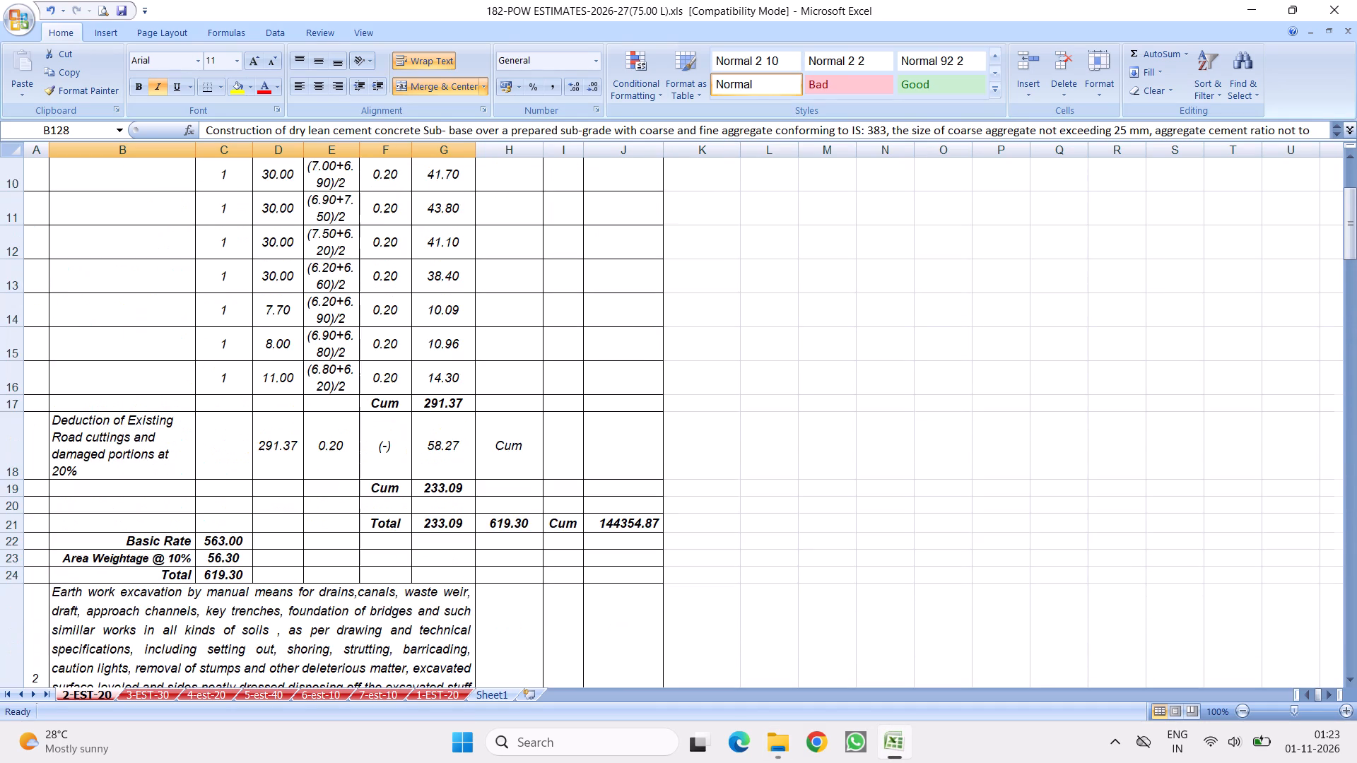
scroll(388, 377, "up", 7)
left_click(276, 299)
scroll(313, 358, "down", 2)
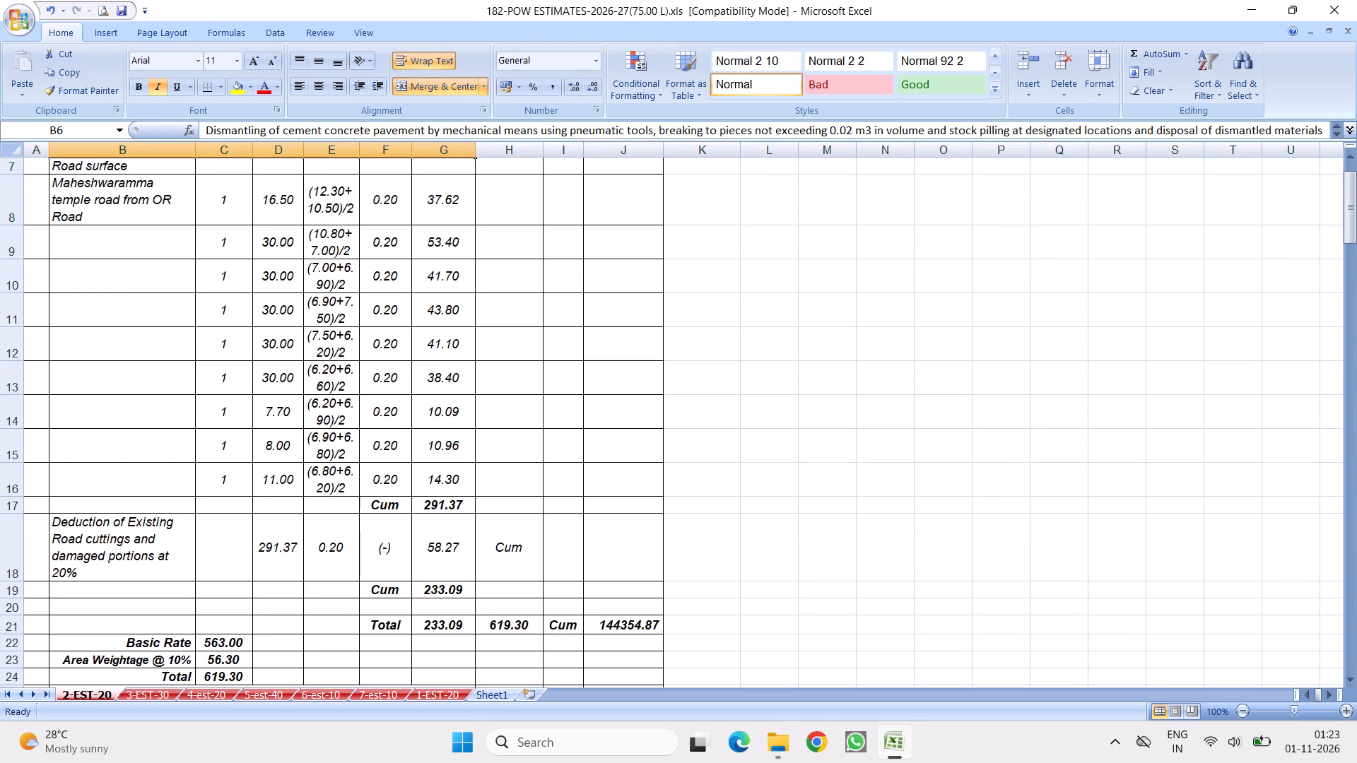
scroll(342, 497, "down", 3)
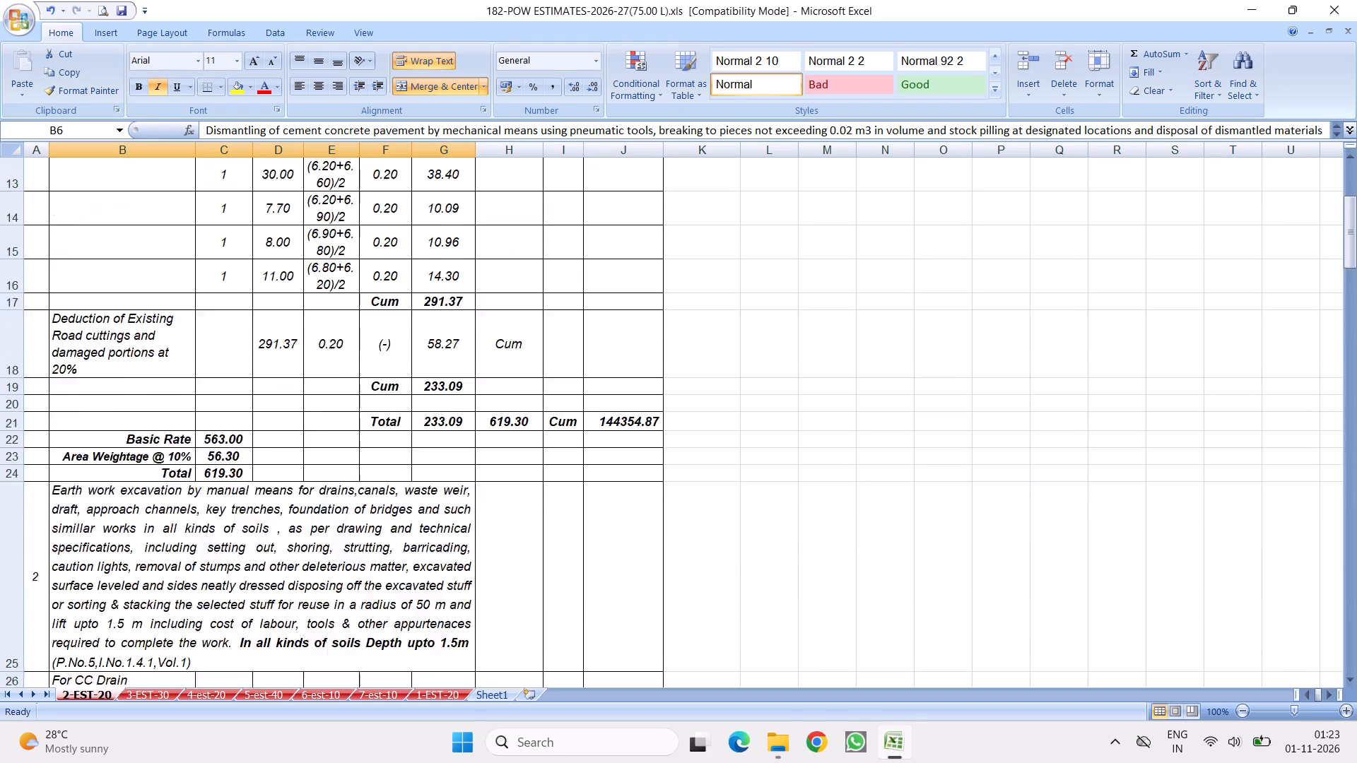
scroll(349, 495, "down", 3)
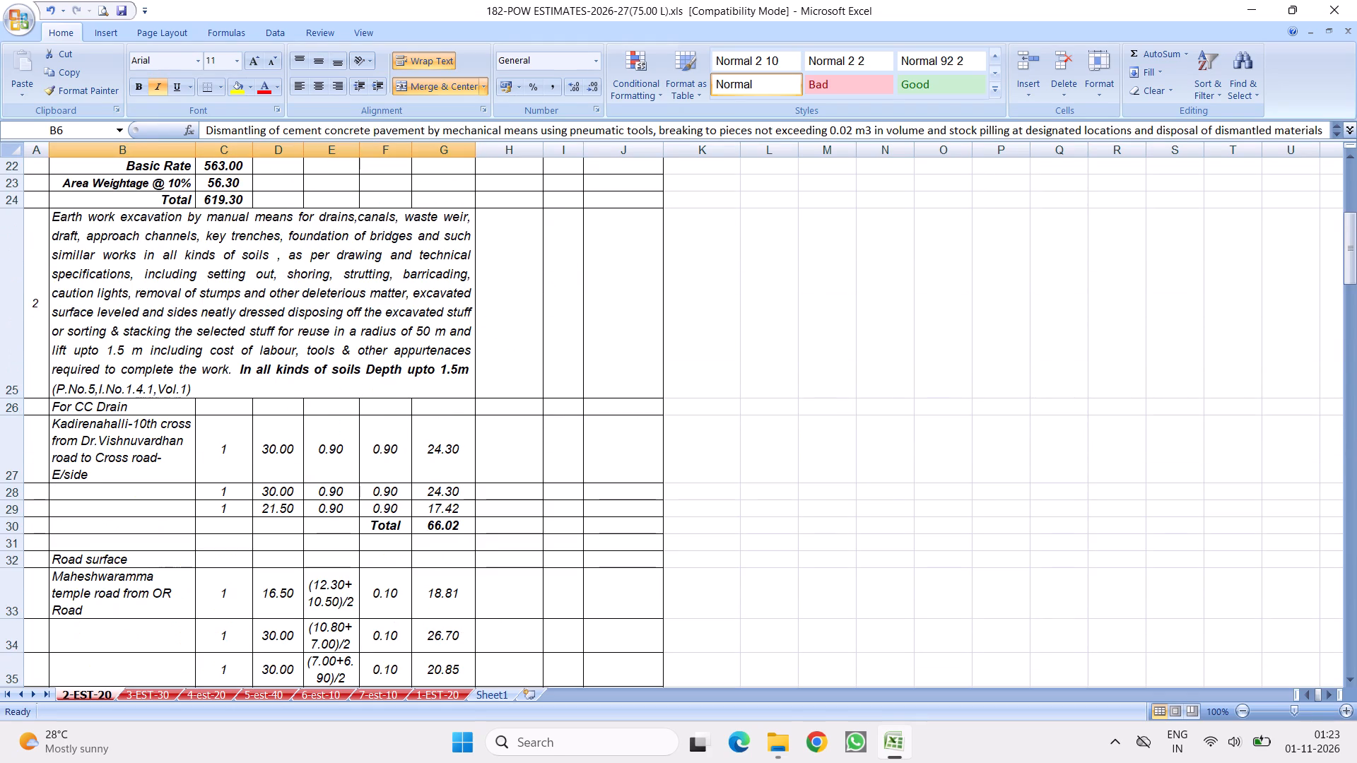
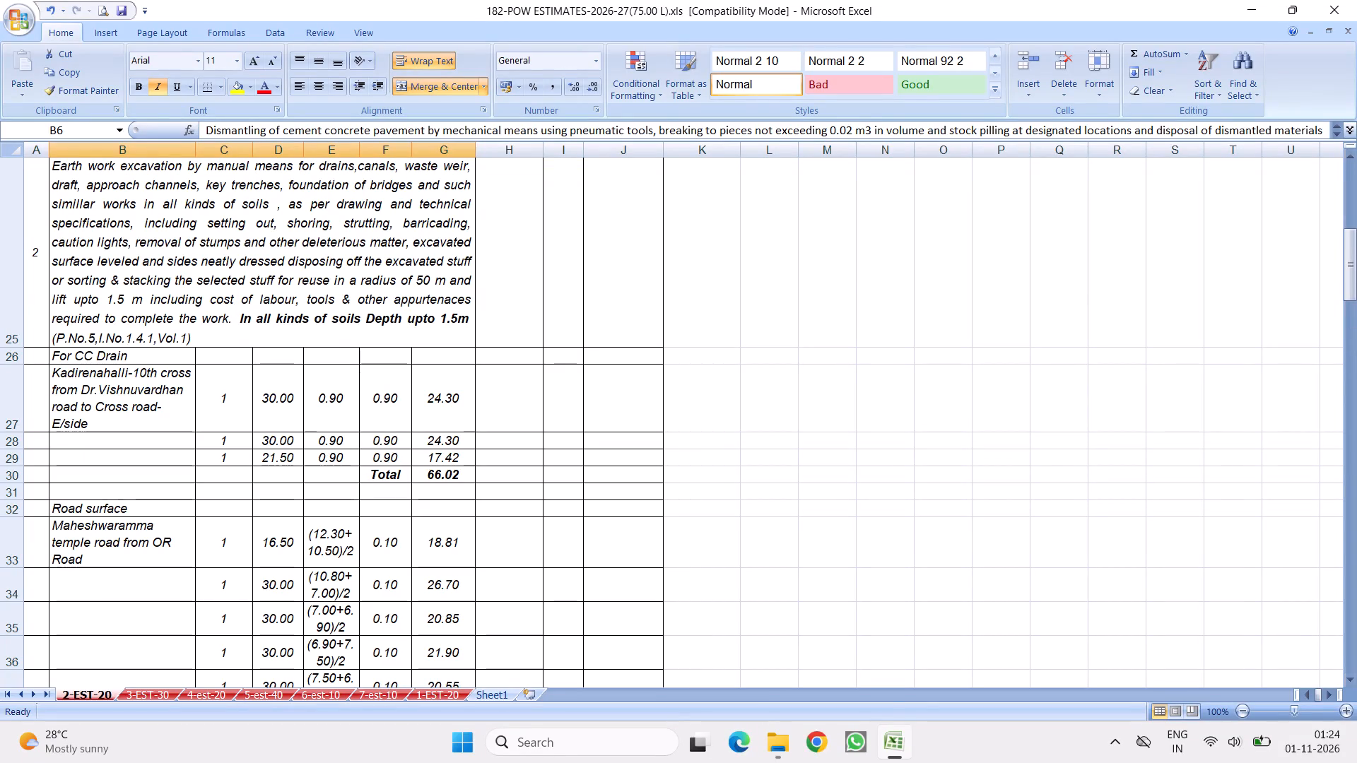
Insert a row above the dismantling item's first Cum subtotal and describe it as "8th cross from Maheshwaramma temple to 1st main".
left_click_drag(1346, 277, 1356, 182)
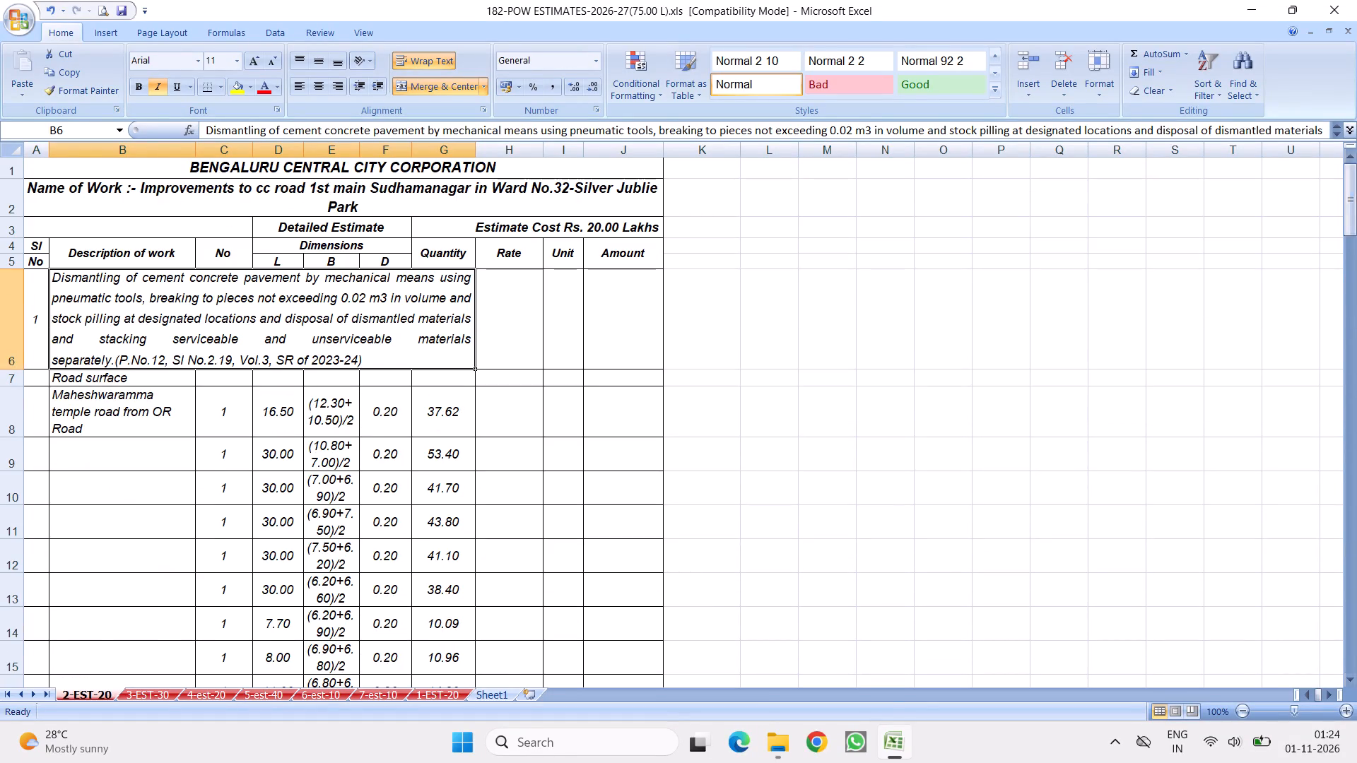
scroll(201, 494, "down", 4)
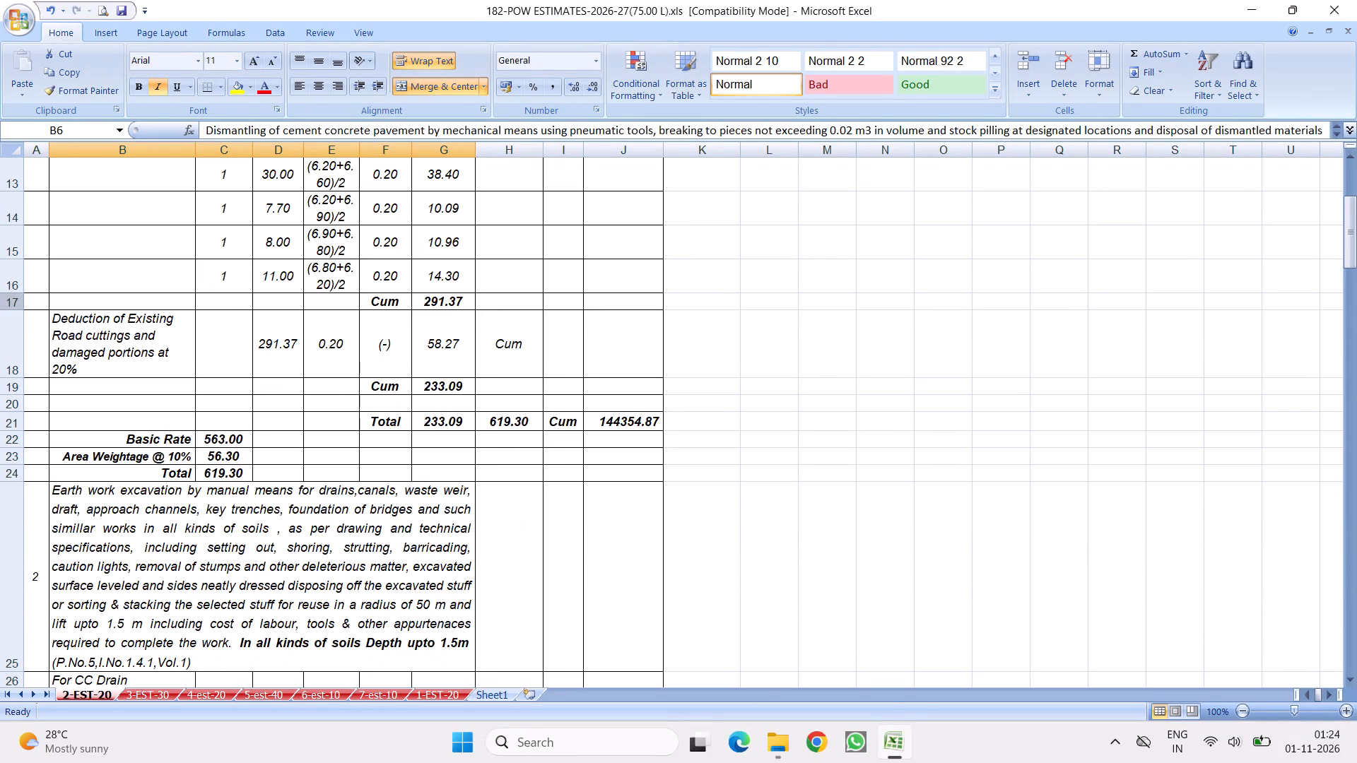
left_click(13, 302)
right_click(13, 302)
left_click(54, 393)
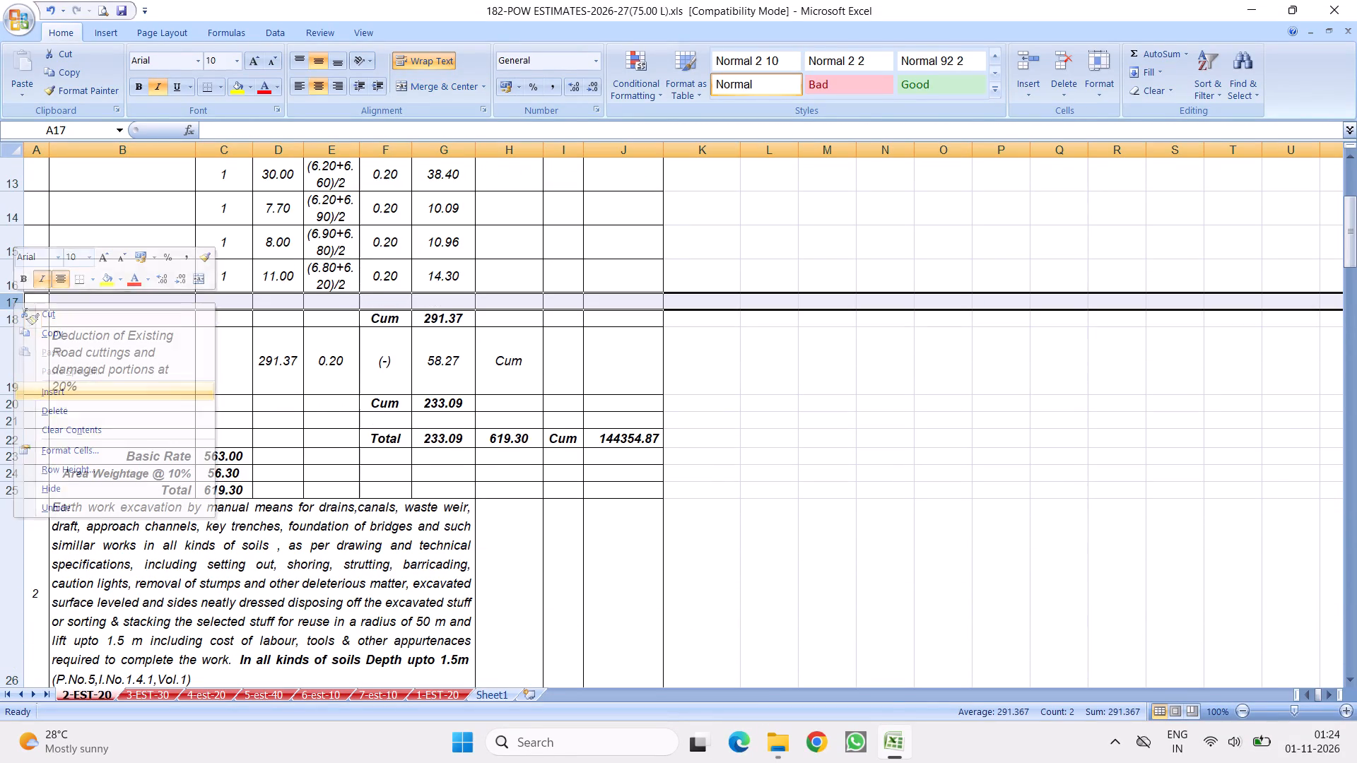
left_click(103, 304)
type("8th cross from Maheshwaramma temple to")
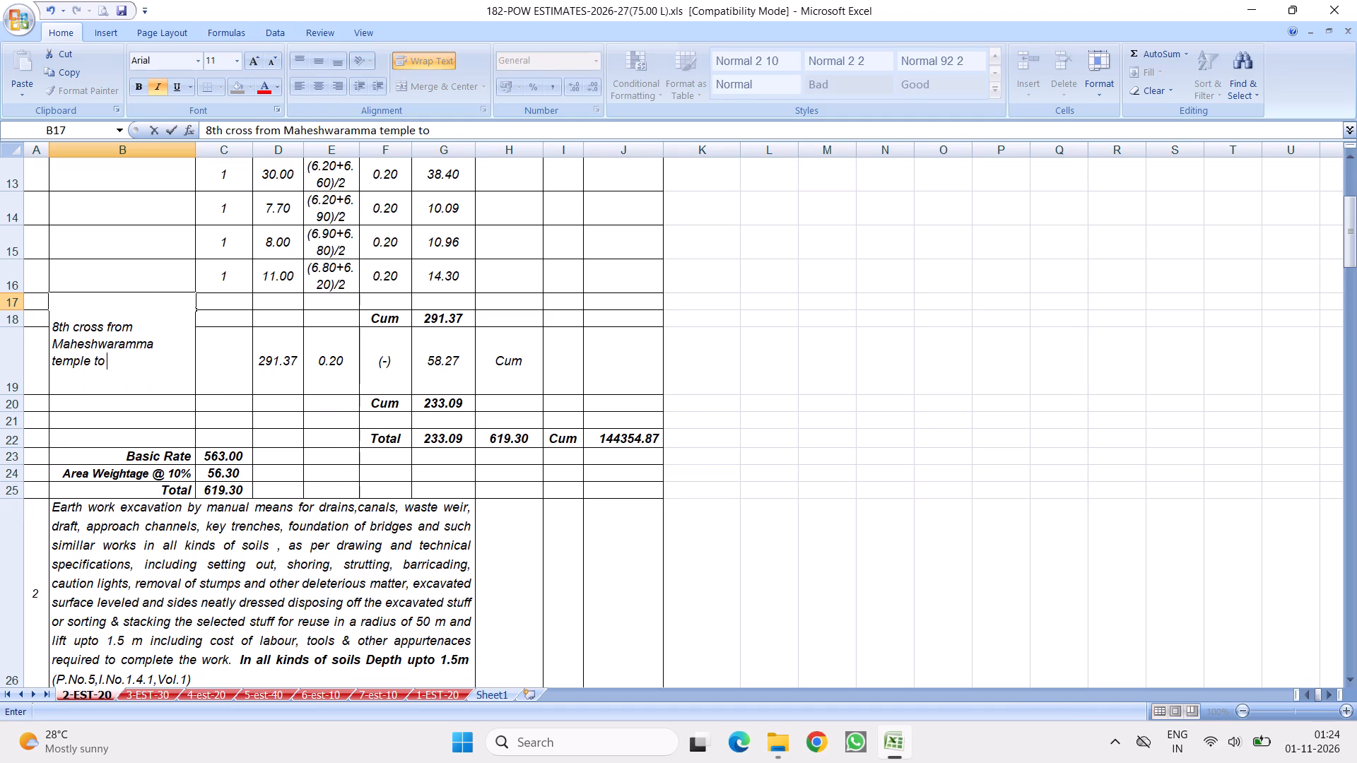
key("space")
type("1st main")
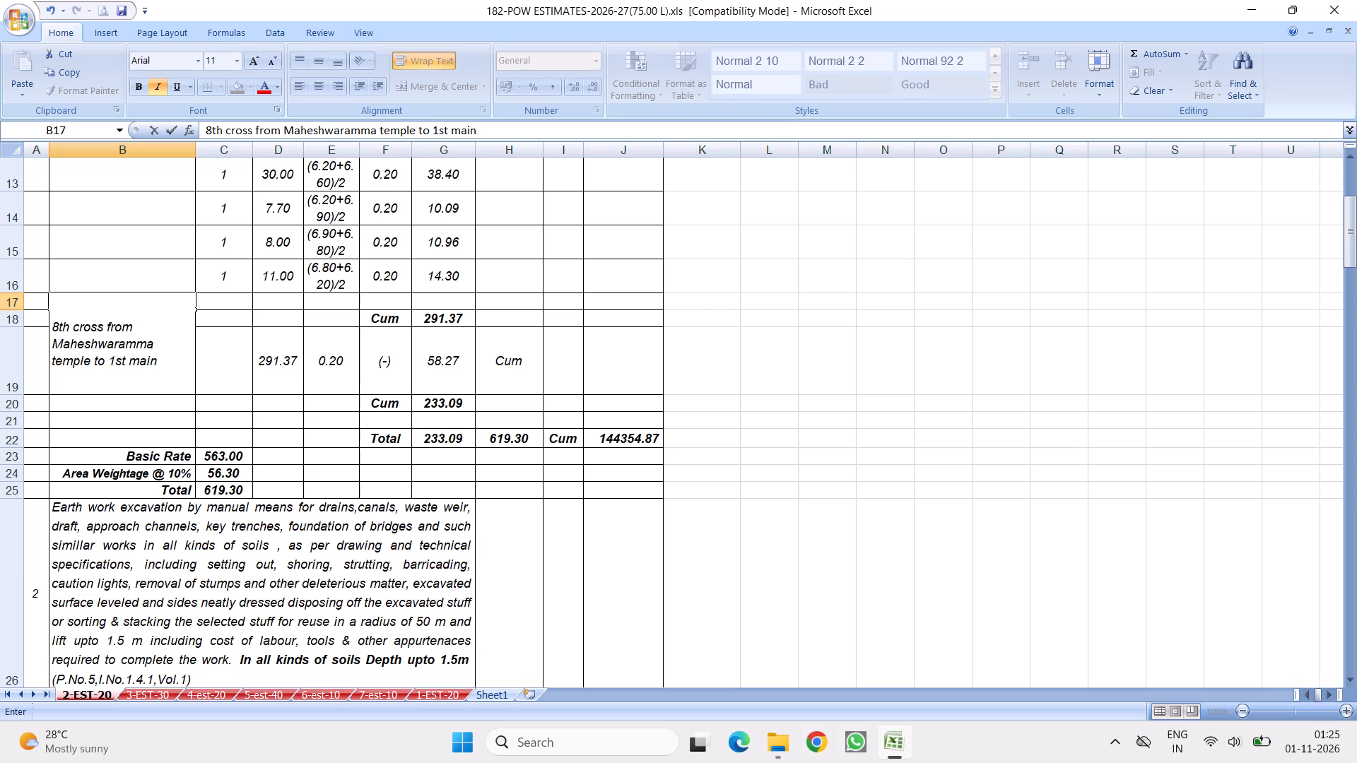
left_click(308, 422)
Enter the 8th cross row's measurements: No 1, length 90, breadth (6.50+7.50)/2 and depth 0.2.
left_click(228, 326)
key("1")
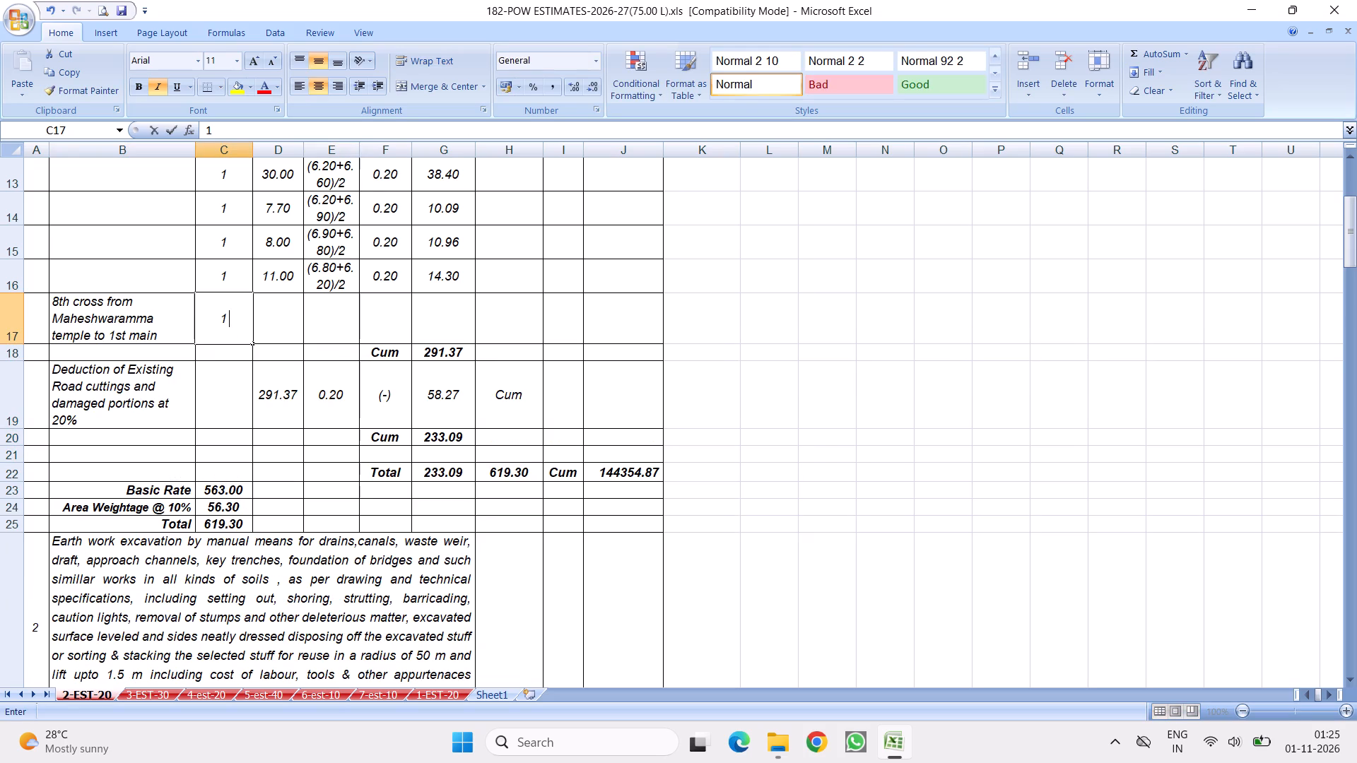
left_click(267, 314)
key("9")
key("0")
left_click(461, 350)
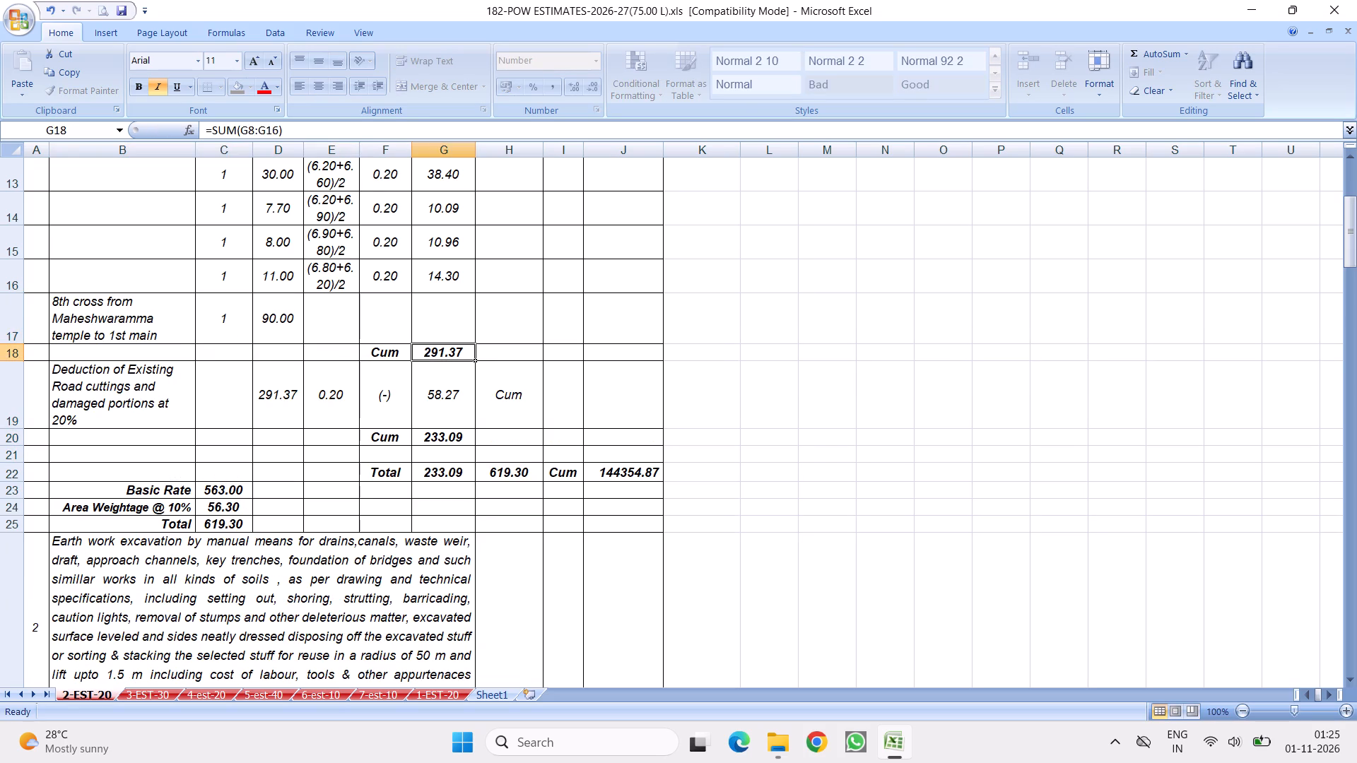
left_click(352, 317)
type("(6.50+")
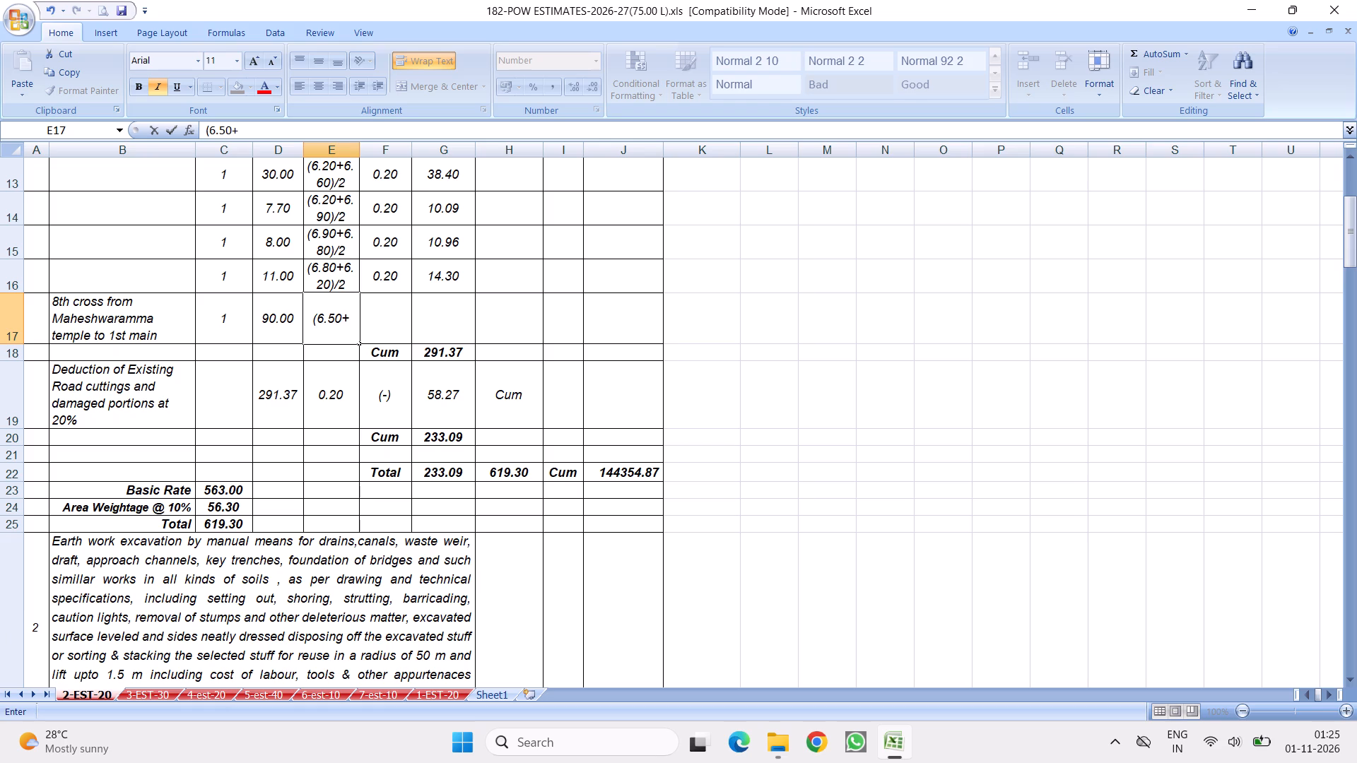
type("7.")
type("50)/2")
key("Return")
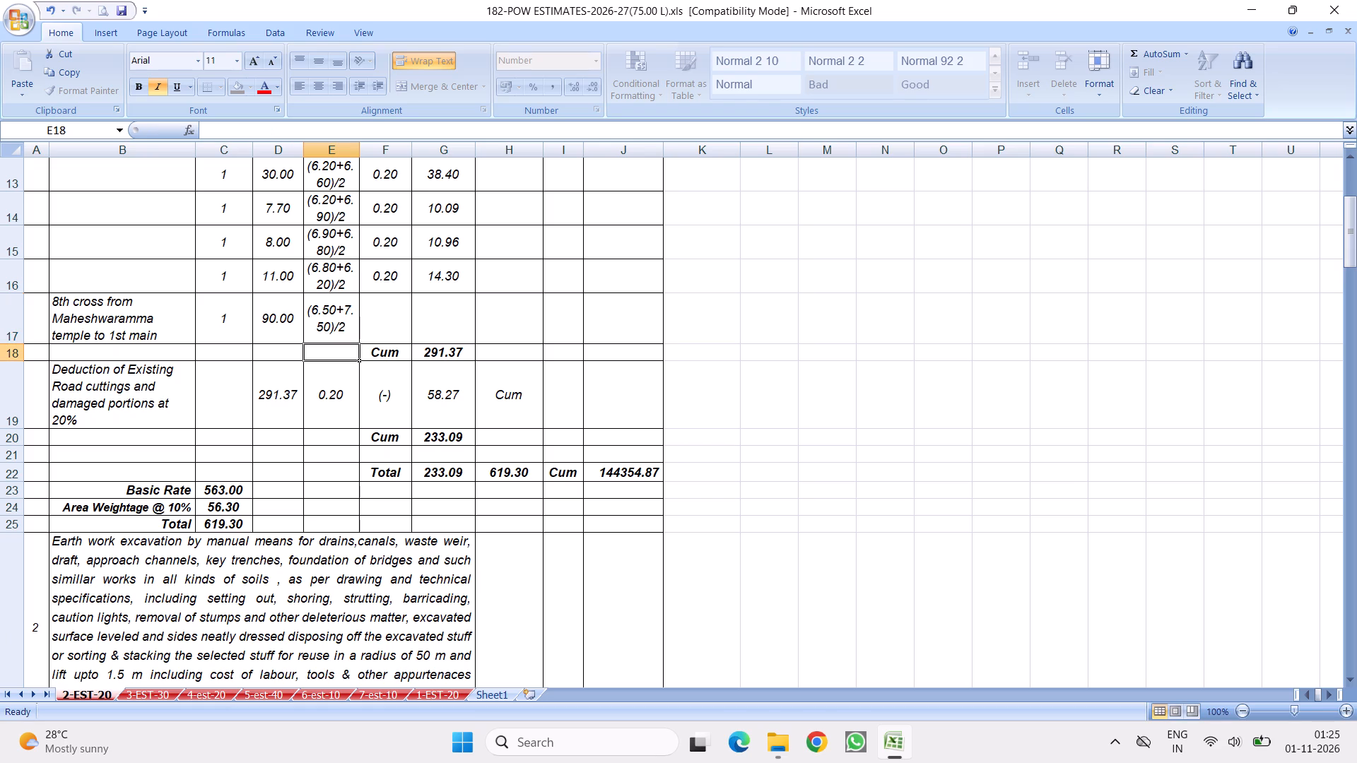
left_click(352, 317)
left_click(388, 320)
key("period")
key("2")
left_click(564, 312)
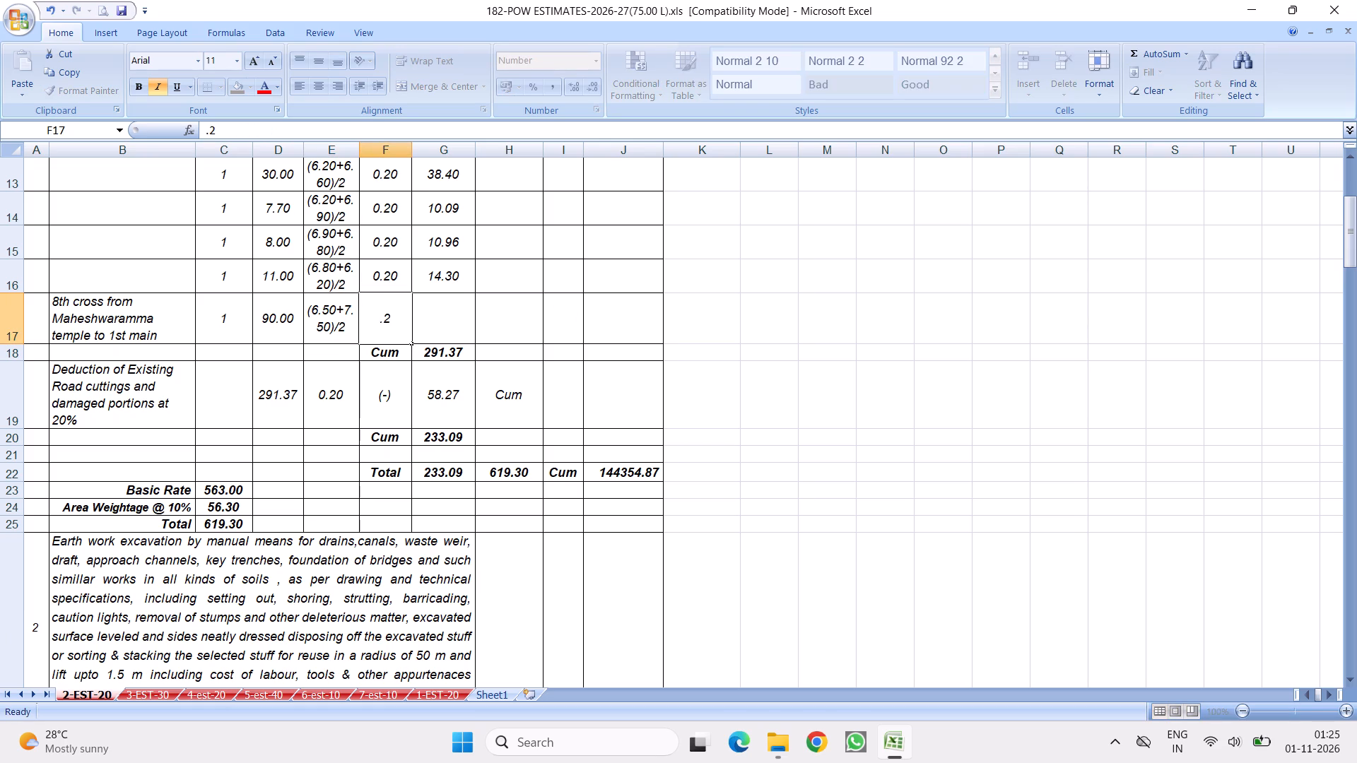
Fill the quantity formula from row 16 into the 8th cross row and set its breadth factor to 7.
left_click(447, 273)
left_click_drag(474, 292, 465, 319)
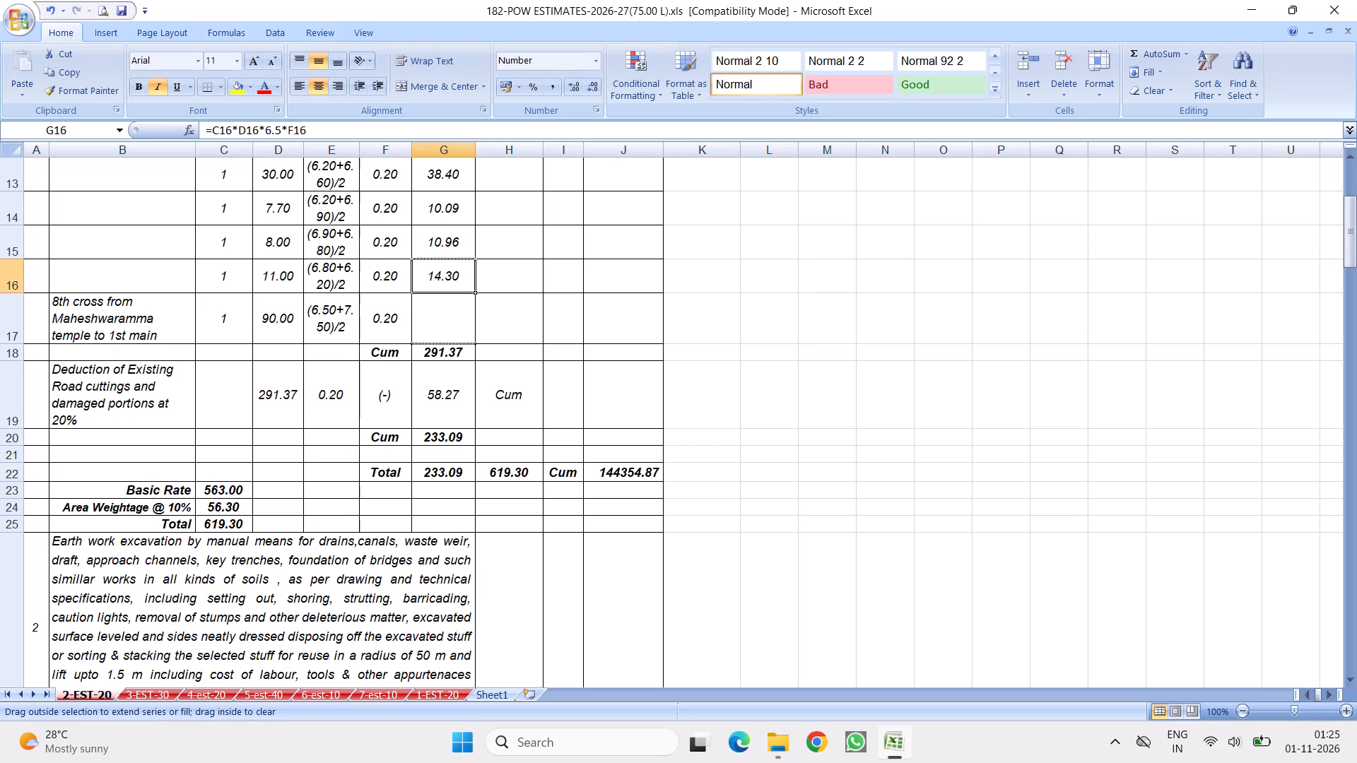
left_click_drag(465, 319, 463, 324)
left_click(425, 315)
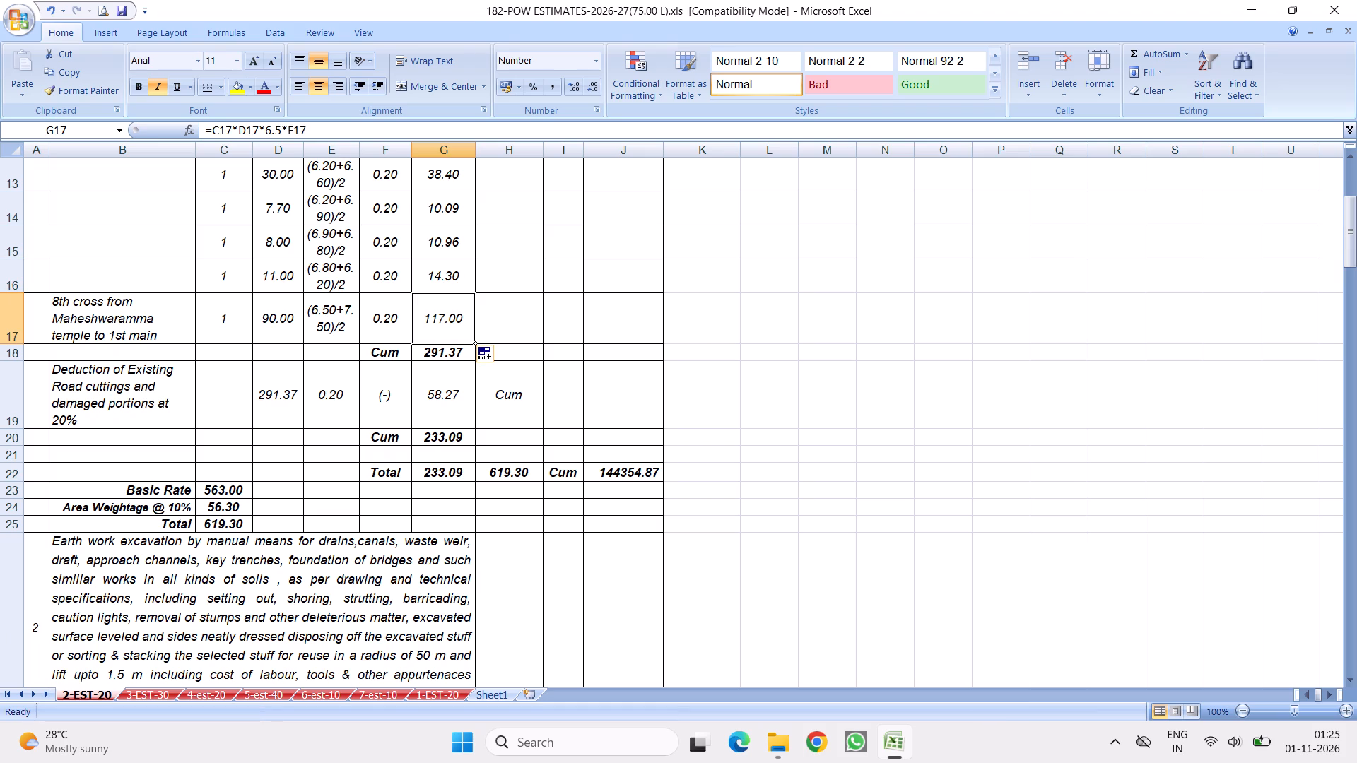
left_click(281, 131)
key("BackSpace")
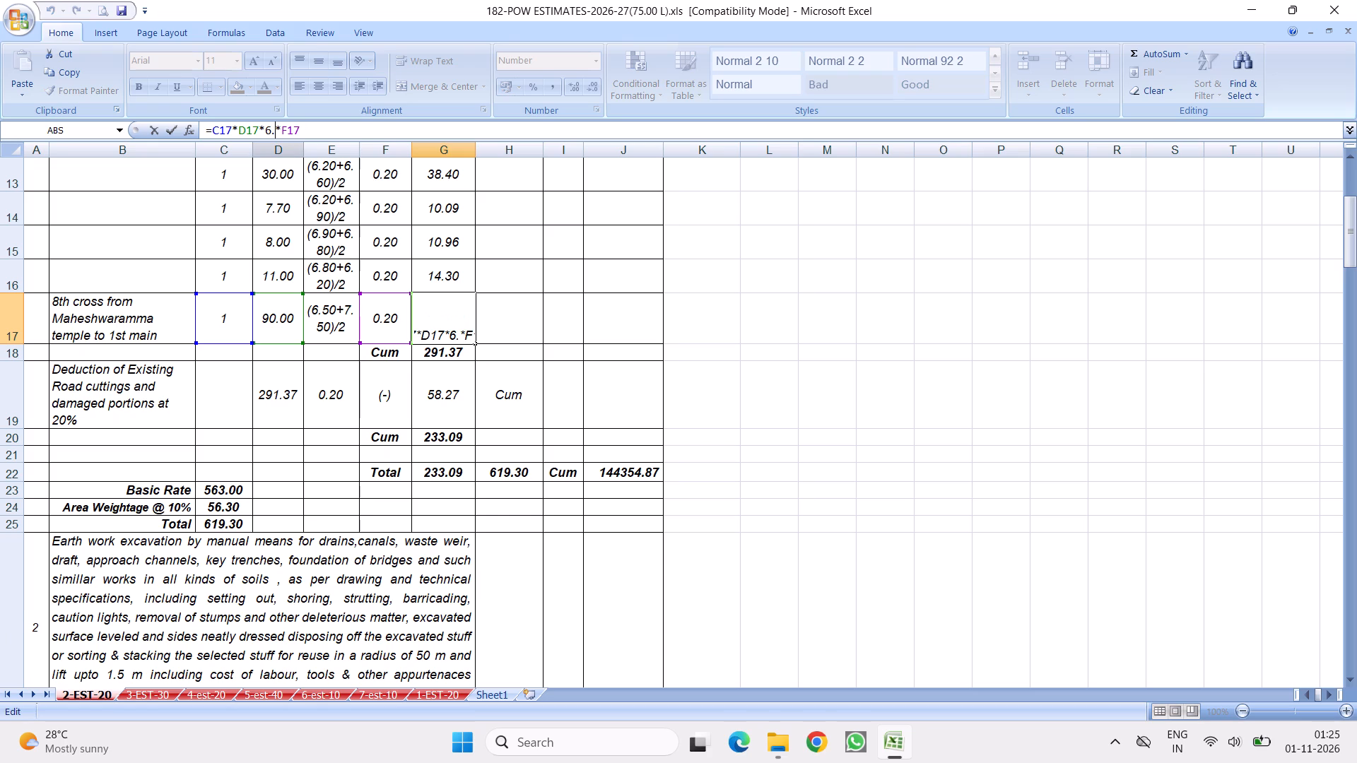
key("BackSpace")
key("BackSpace")
key("7")
key("Return")
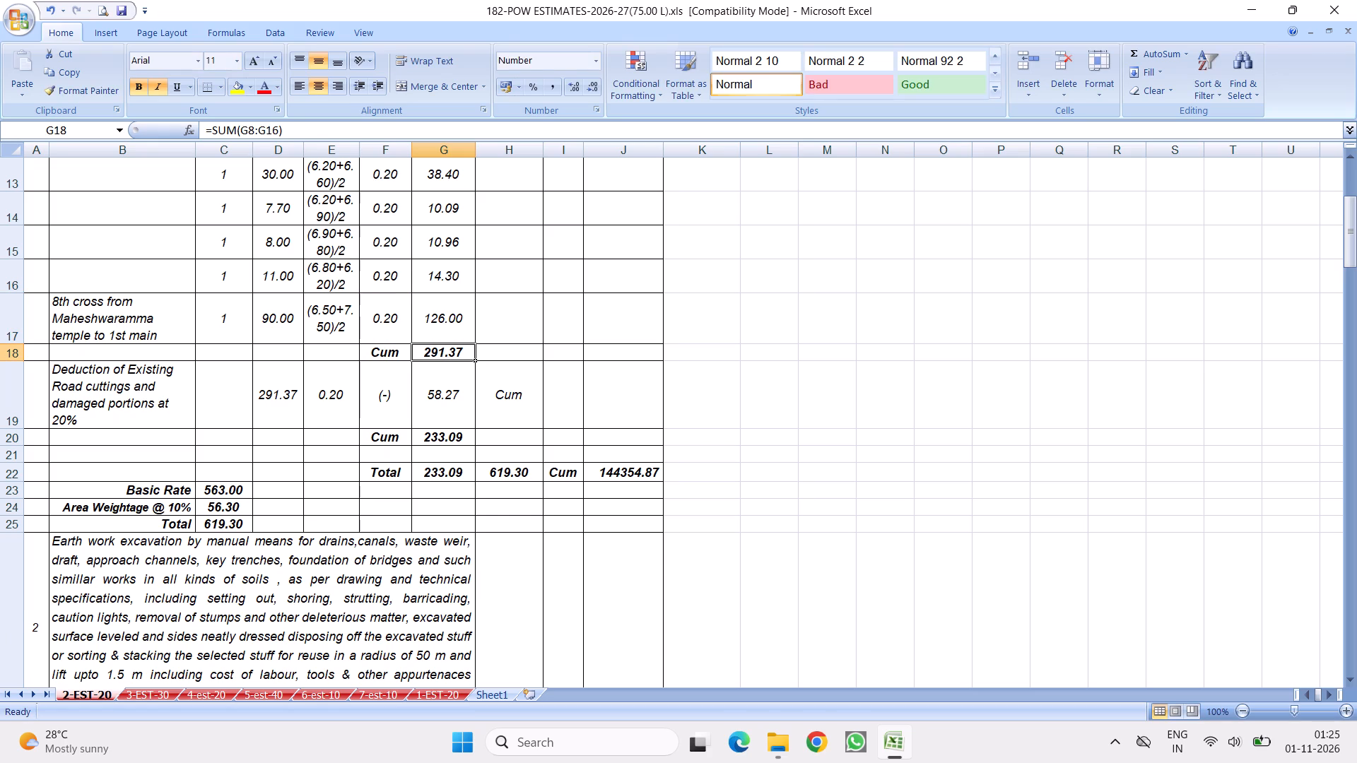
Extend the dismantling item's Cum subtotal to include the 8th cross quantity, using =SUM(G8:G17).
left_click(292, 131)
left_click_drag(474, 295, 461, 319)
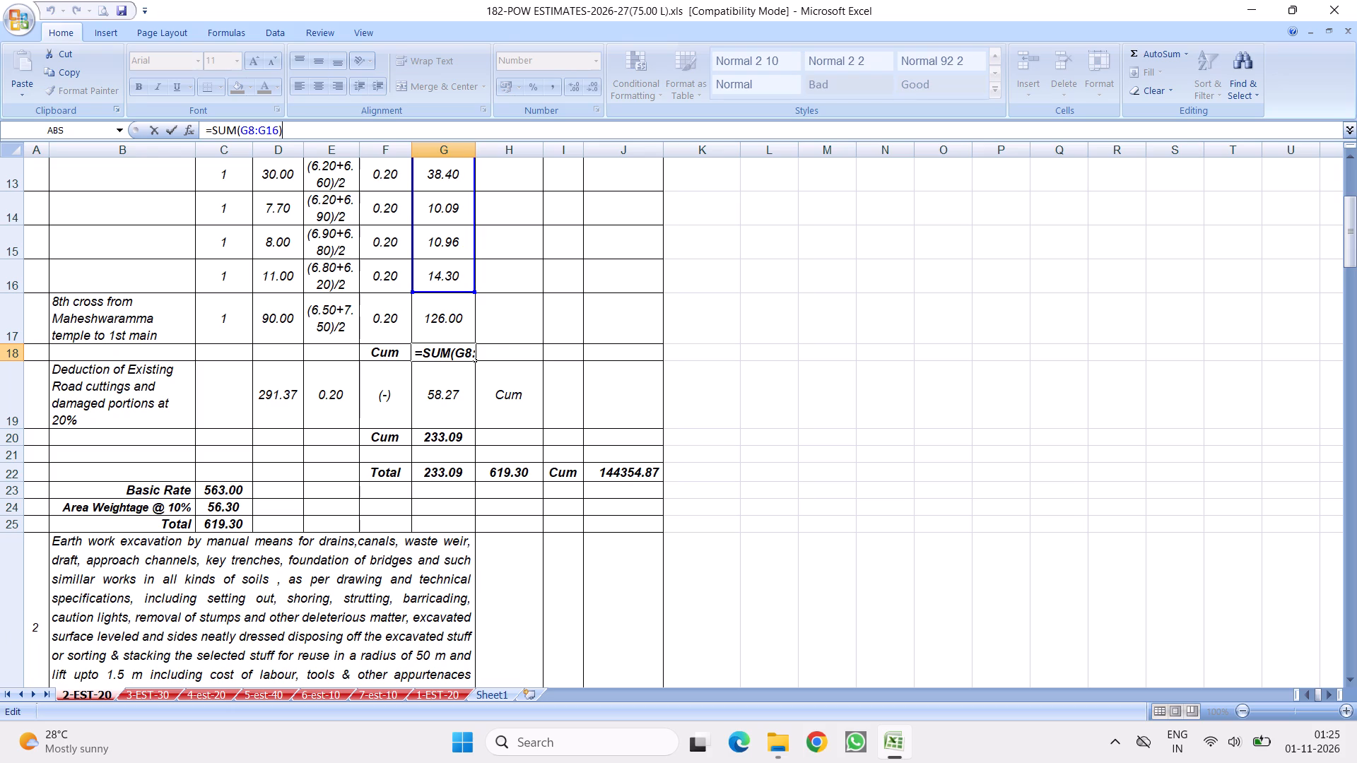
left_click_drag(461, 319, 459, 321)
left_click(1132, 52)
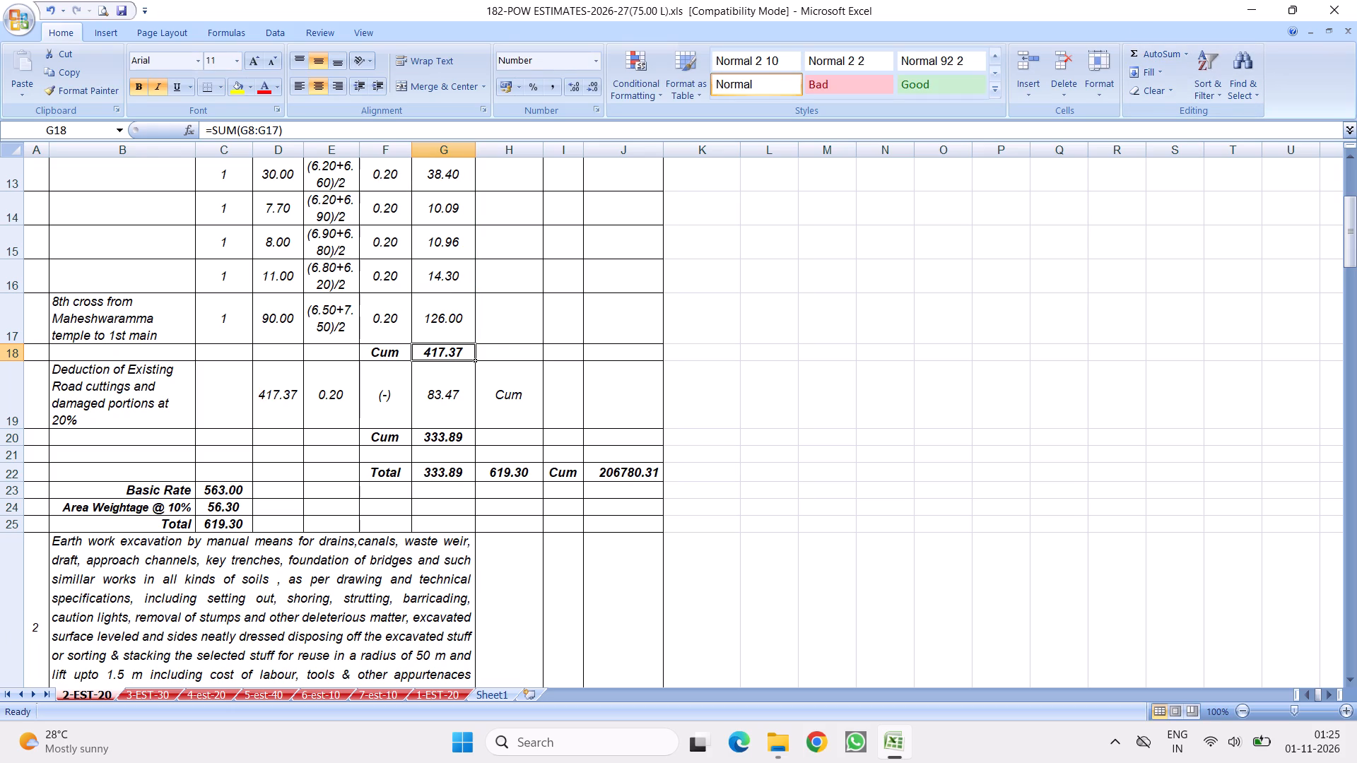
Insert another row above the dismantling item's first Cum subtotal and describe it as "Cross road".
left_click(16, 350)
right_click(16, 350)
left_click(54, 439)
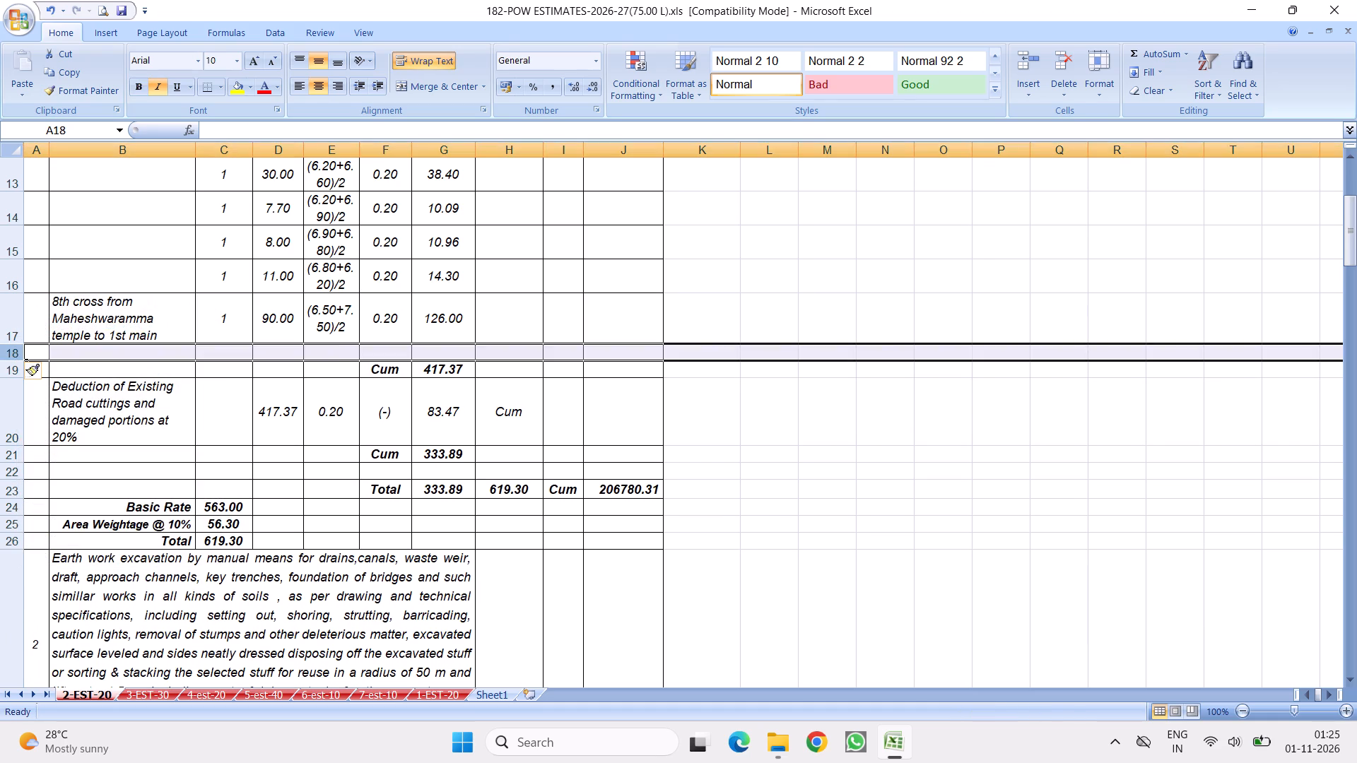
left_click(121, 347)
type("Cross road")
Enter the Cross road row's measurements: No 1, length 50, breadth 2.5 and depth 0.2.
left_click(249, 351)
key("1")
left_click(275, 336)
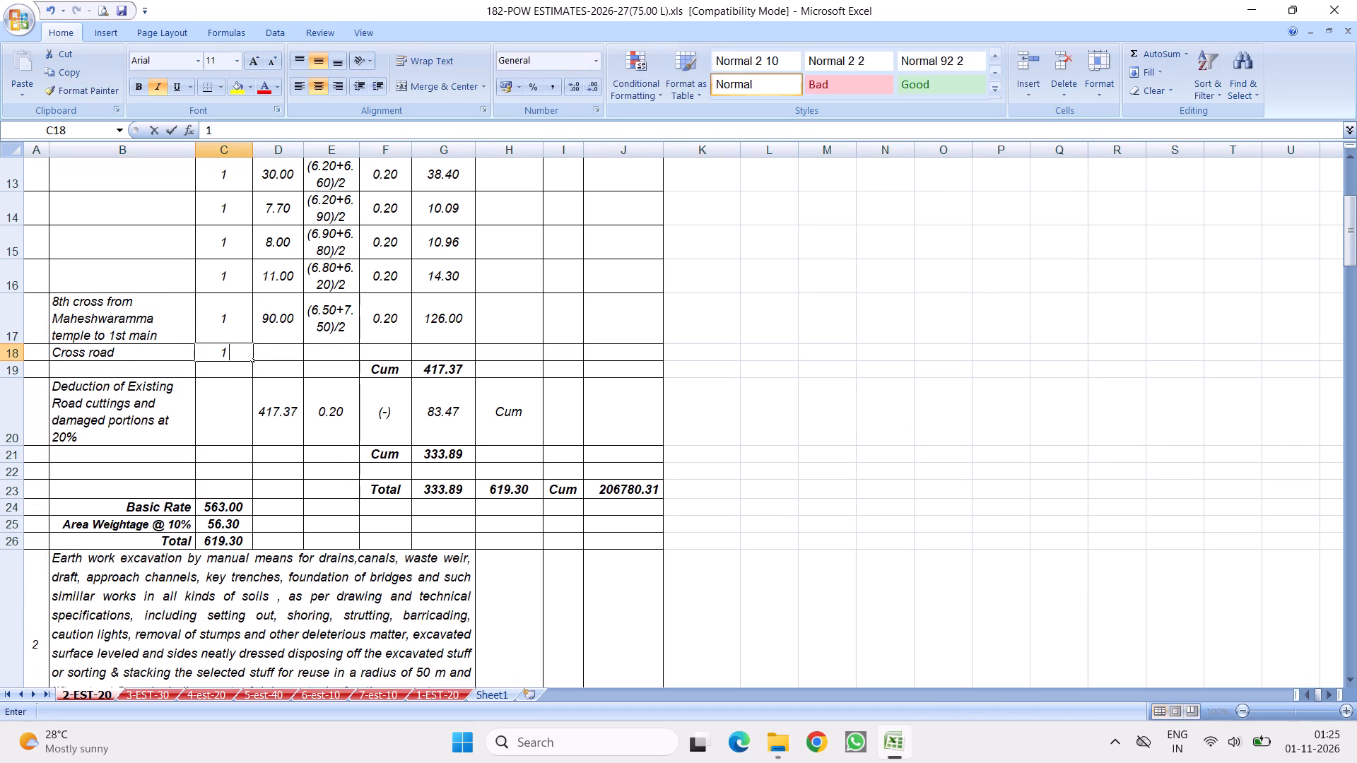
left_click(266, 357)
key("5")
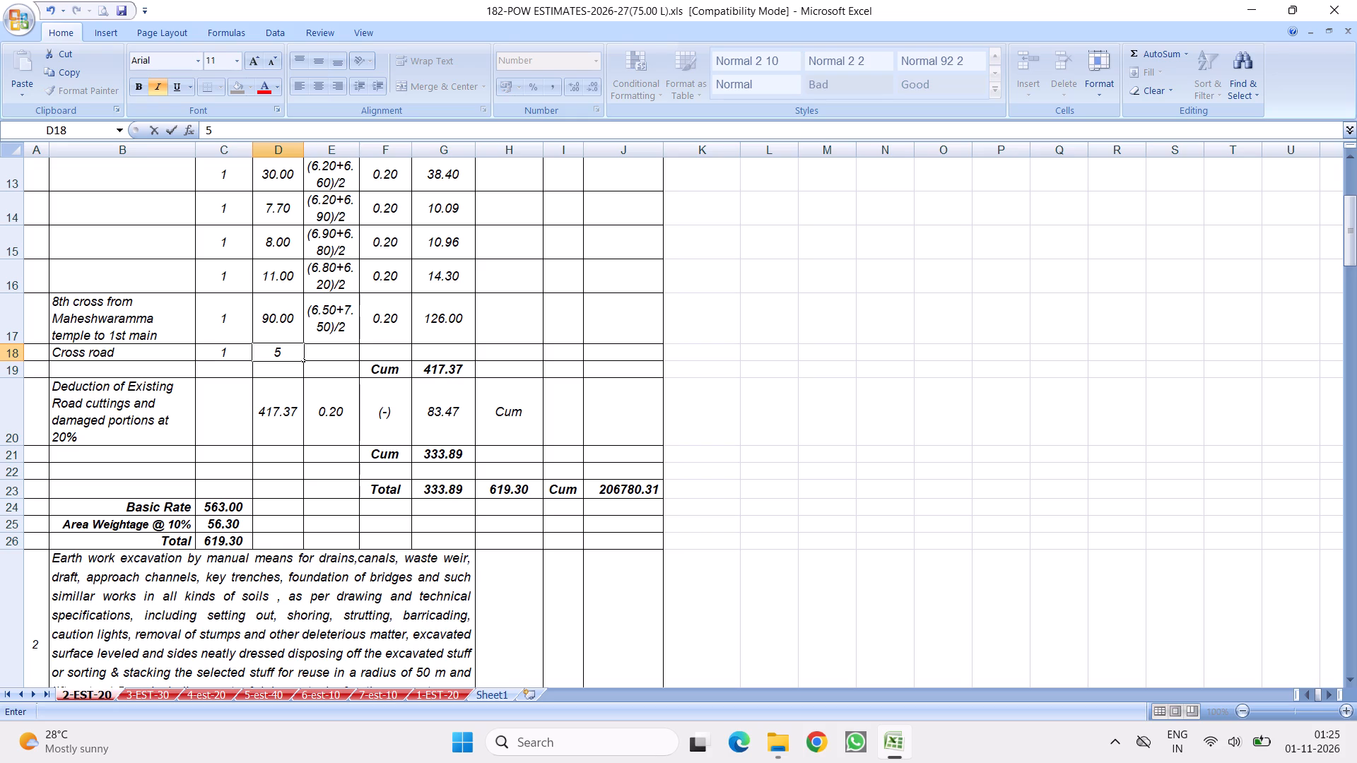
key("0")
left_click(324, 350)
key("2")
key("period")
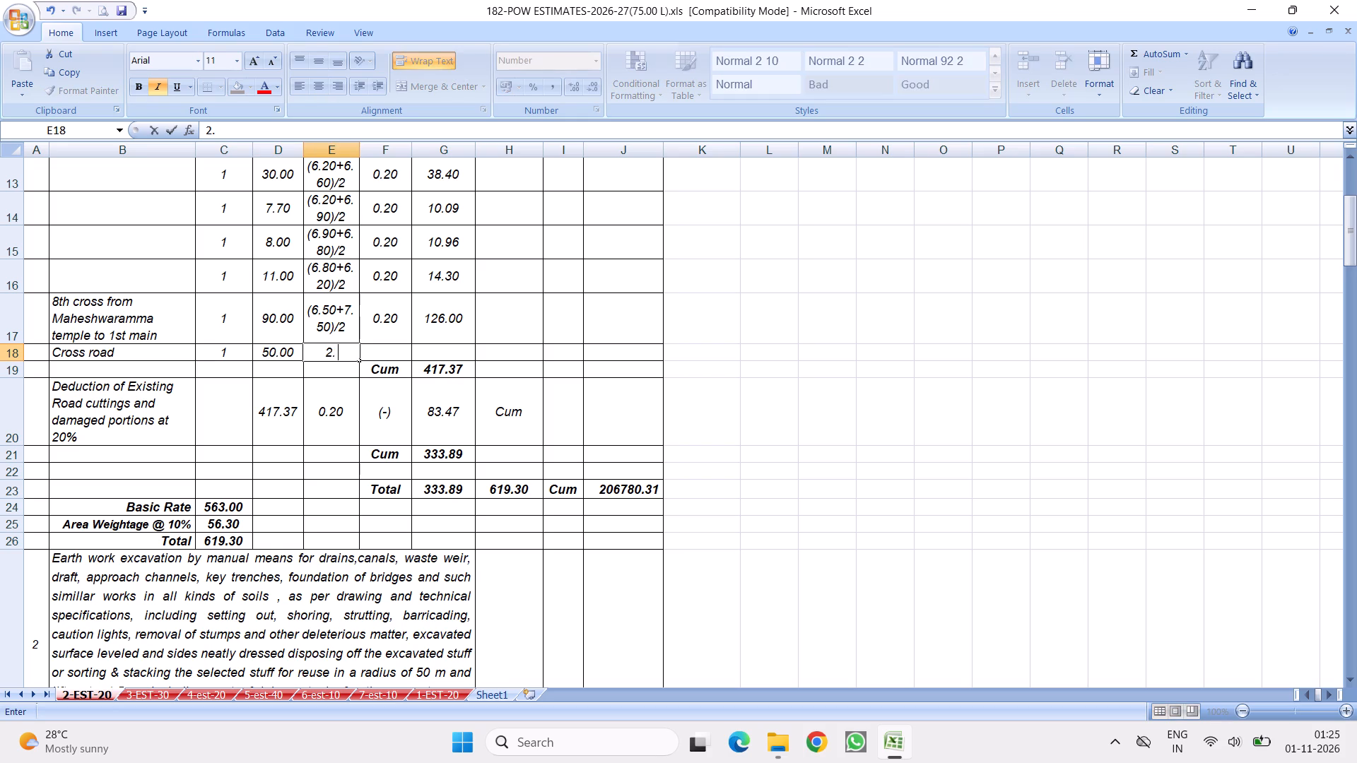
key("5")
left_click(387, 352)
key("period")
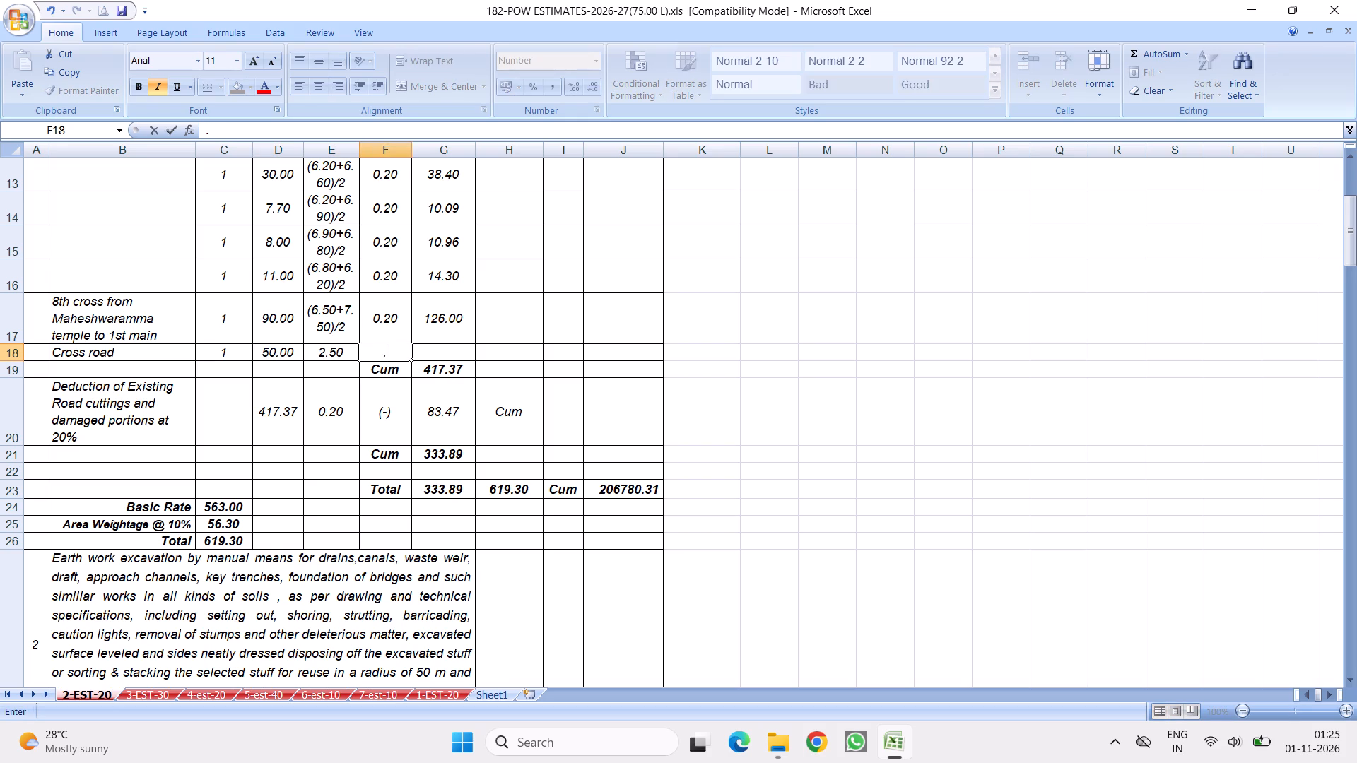
key("2")
left_click(552, 392)
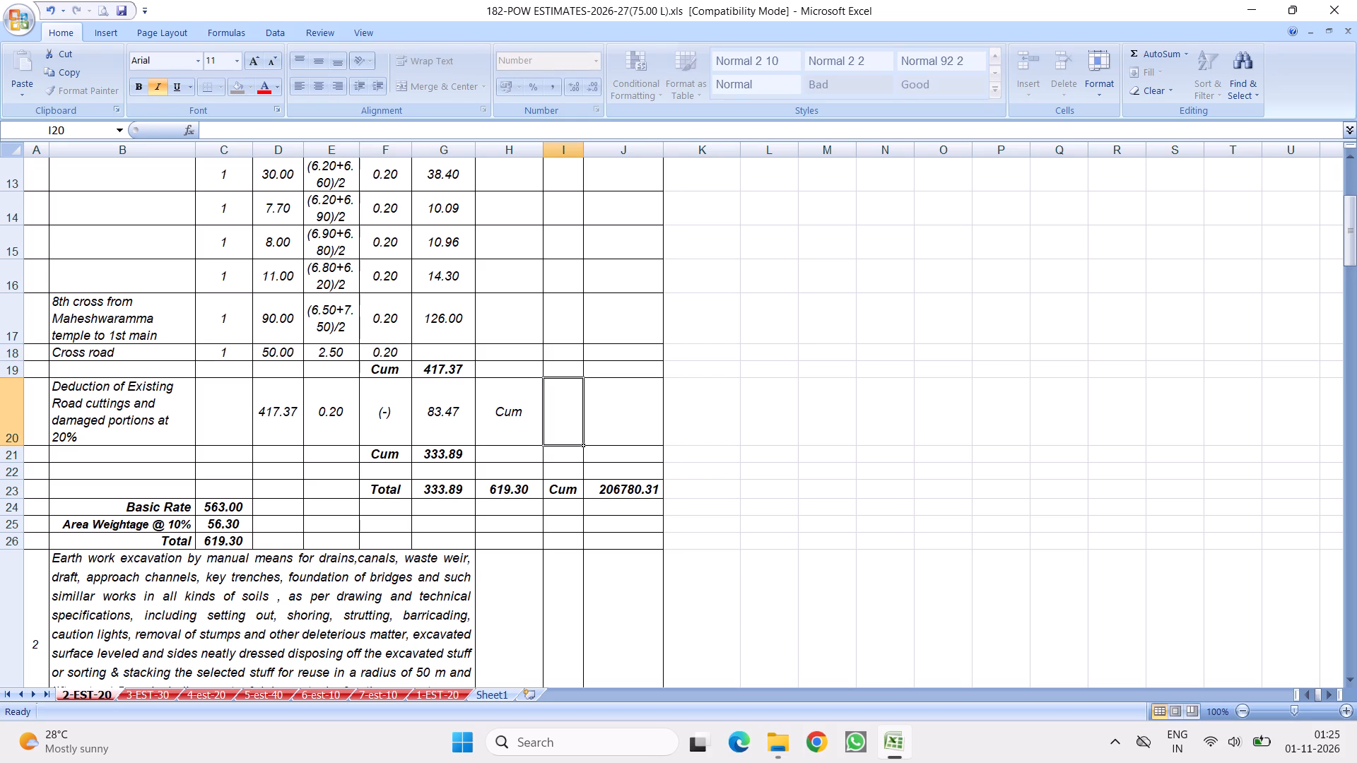
Fill the 8th cross quantity formula into the Cross road row and replace its fixed breadth factor with cell E18.
left_click(440, 308)
left_click_drag(474, 344, 461, 360)
left_click(433, 353)
left_click(317, 130)
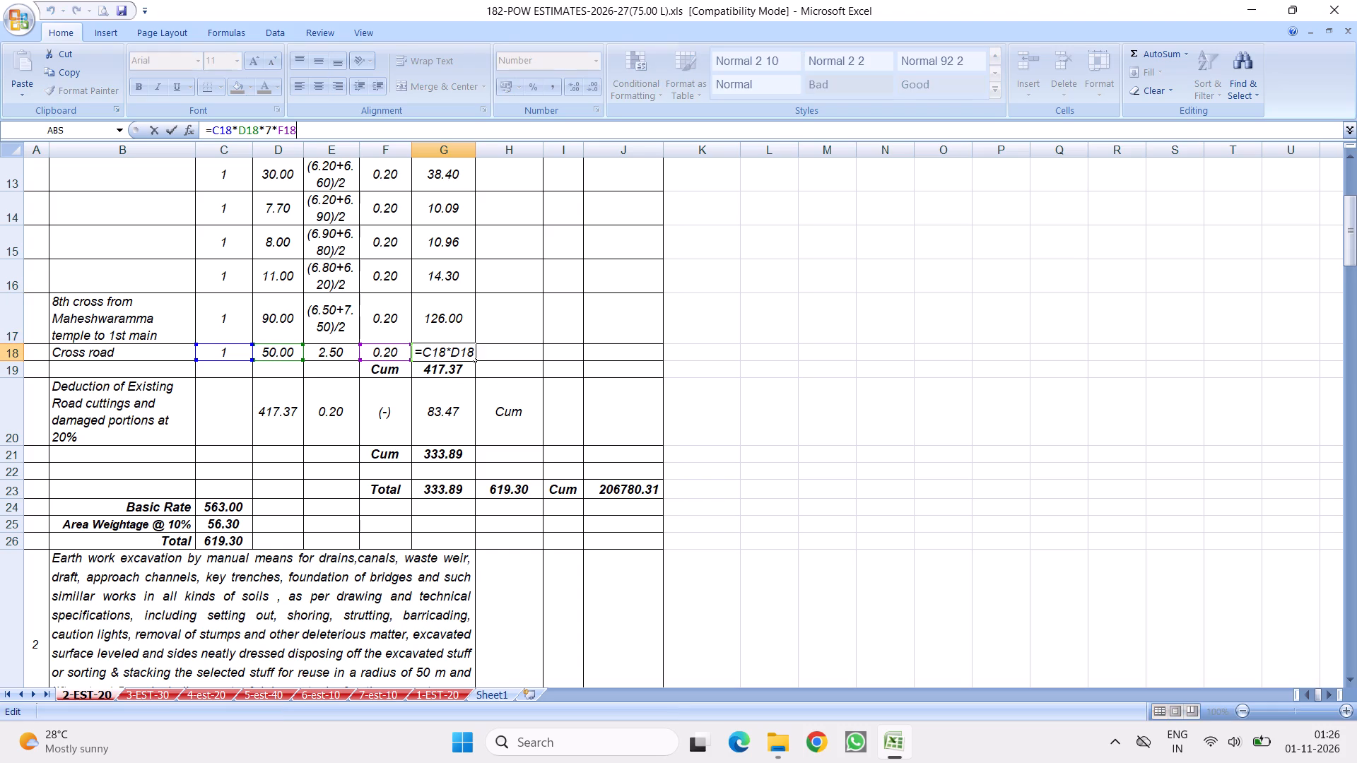
left_click(272, 130)
key("BackSpace")
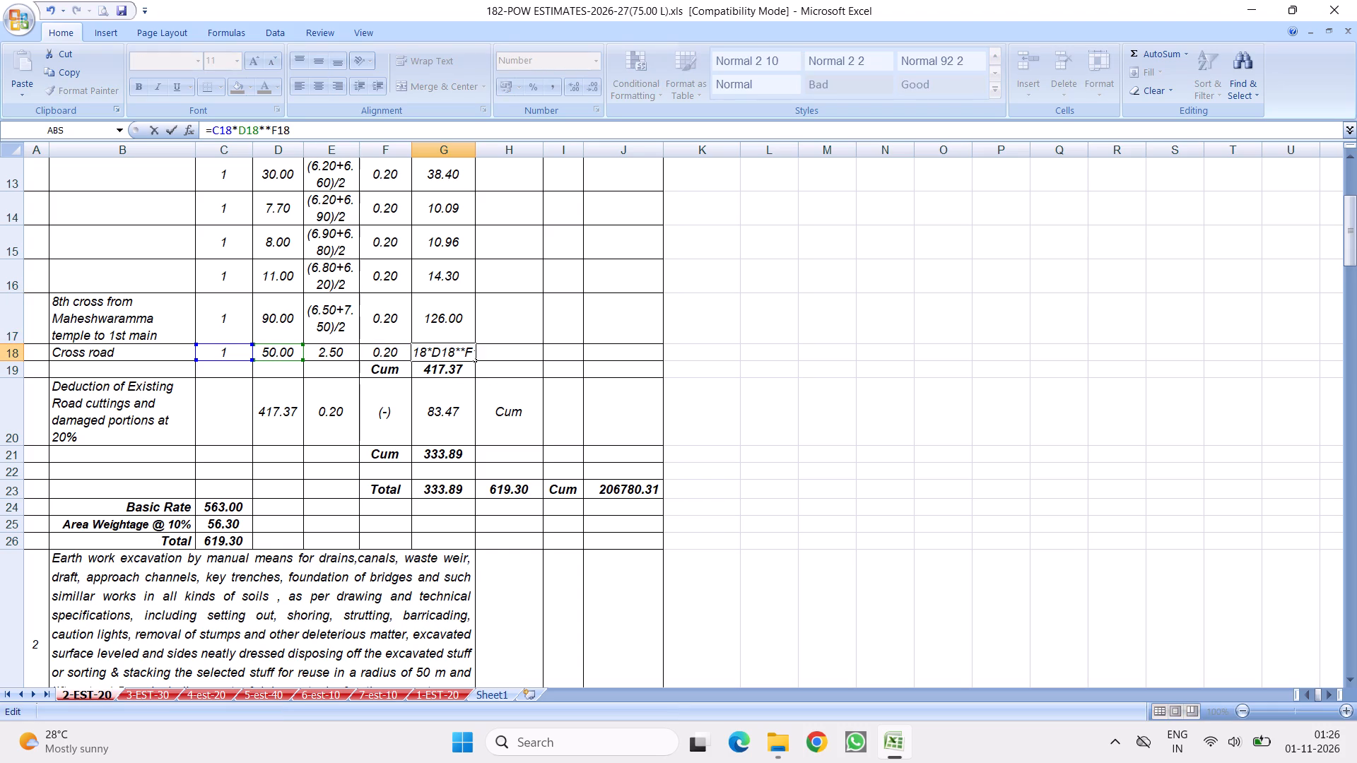
left_click(332, 353)
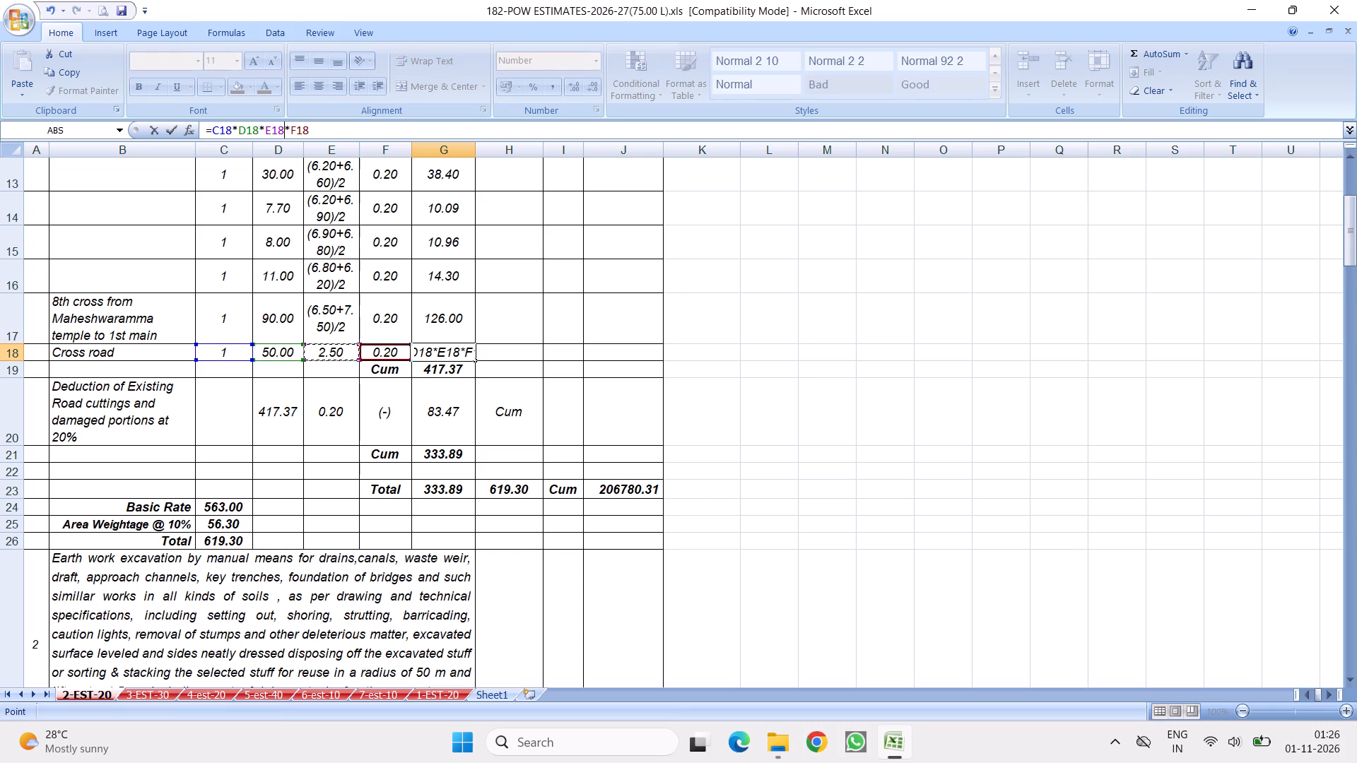
key("Return")
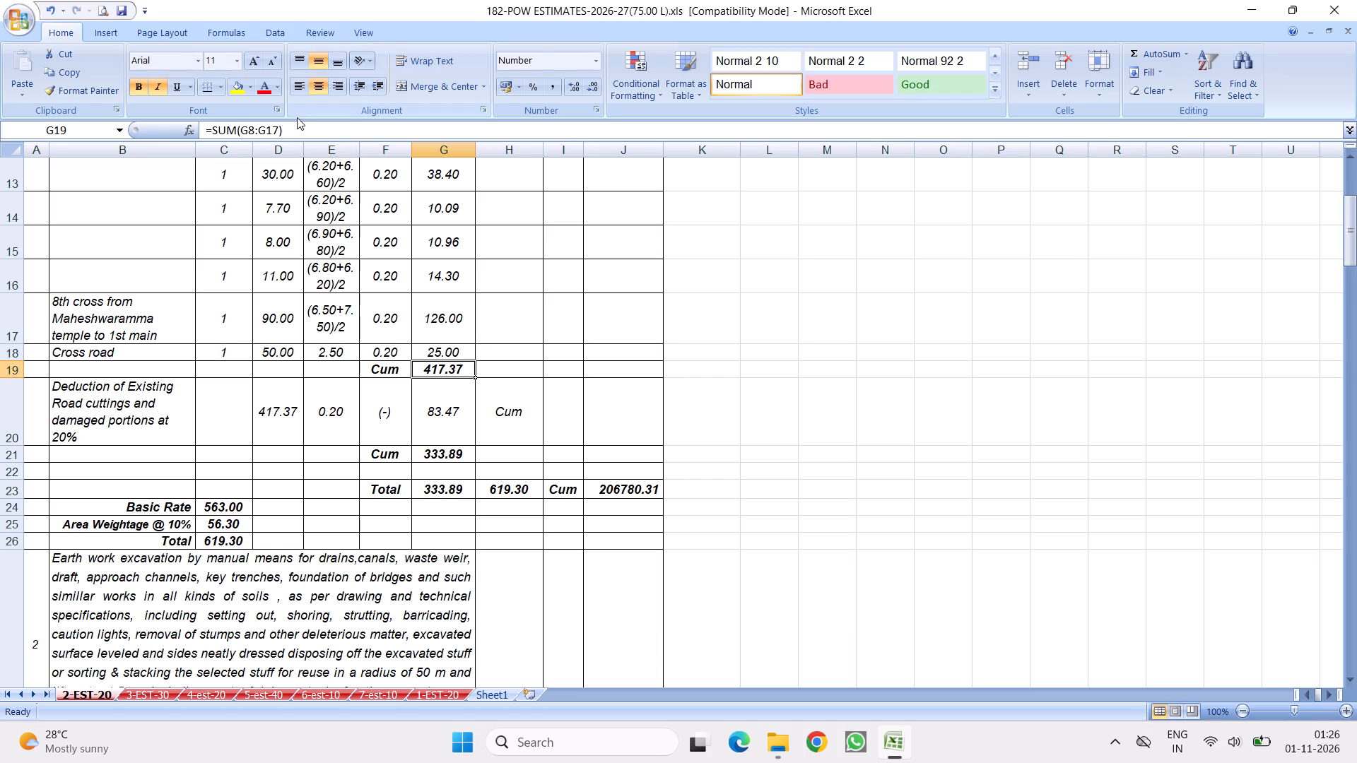
Extend the dismantling item's Cum subtotal to include the Cross road quantity, using =SUM(G8:G18).
left_click(295, 135)
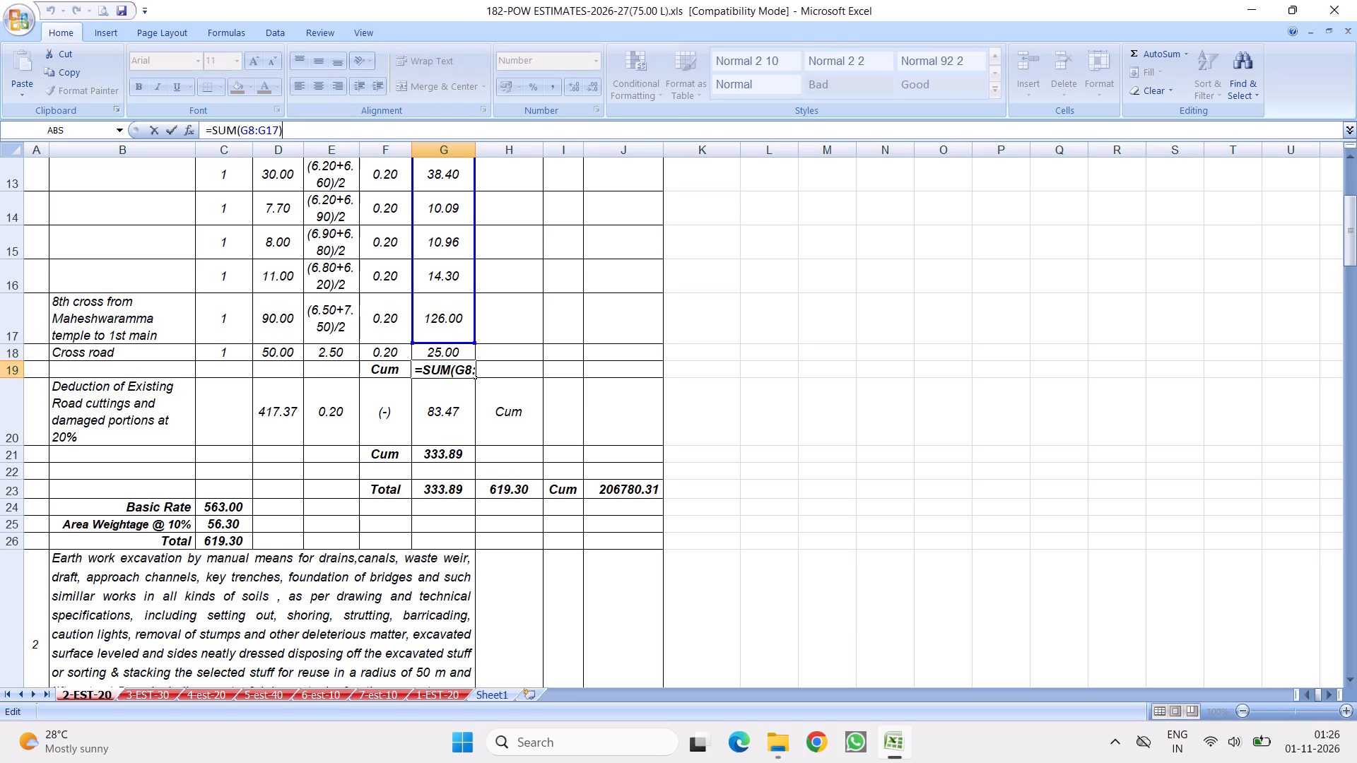
left_click_drag(471, 340, 467, 356)
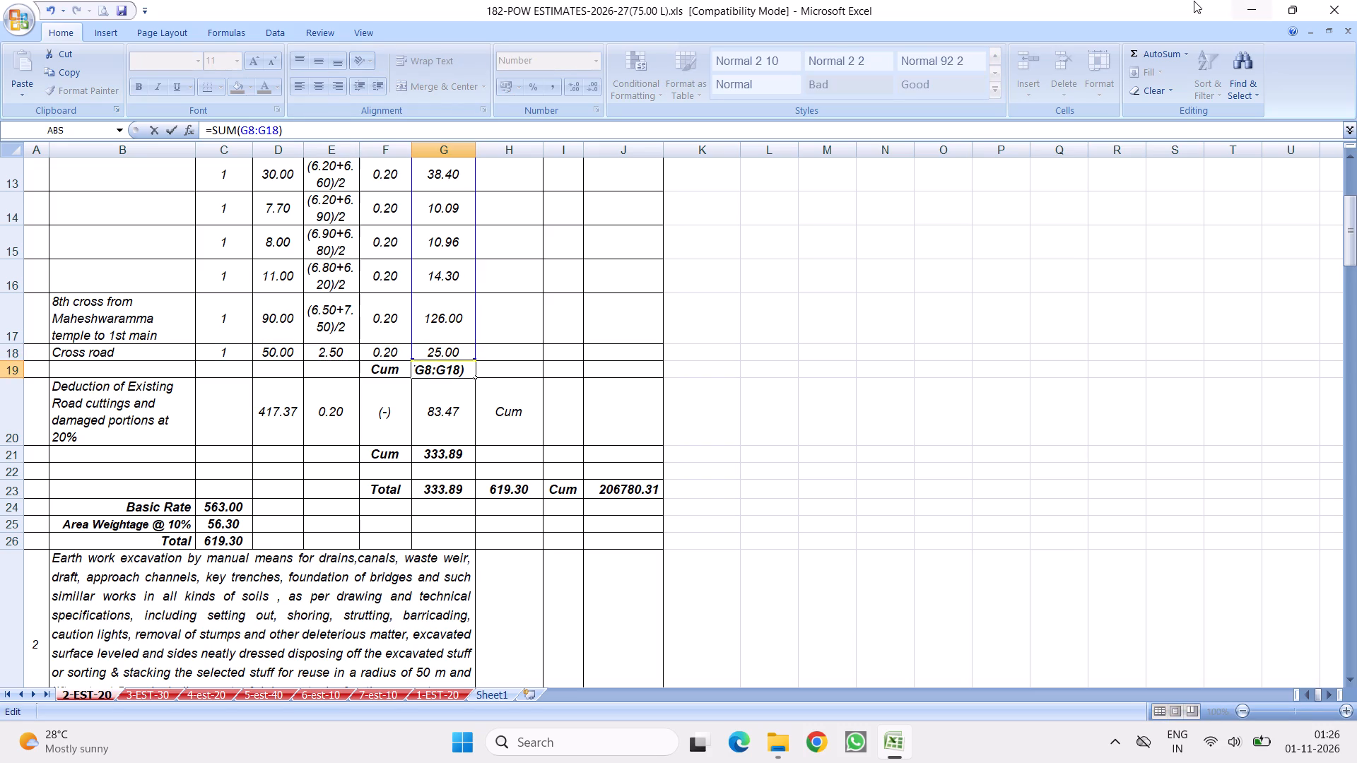
left_click(1129, 52)
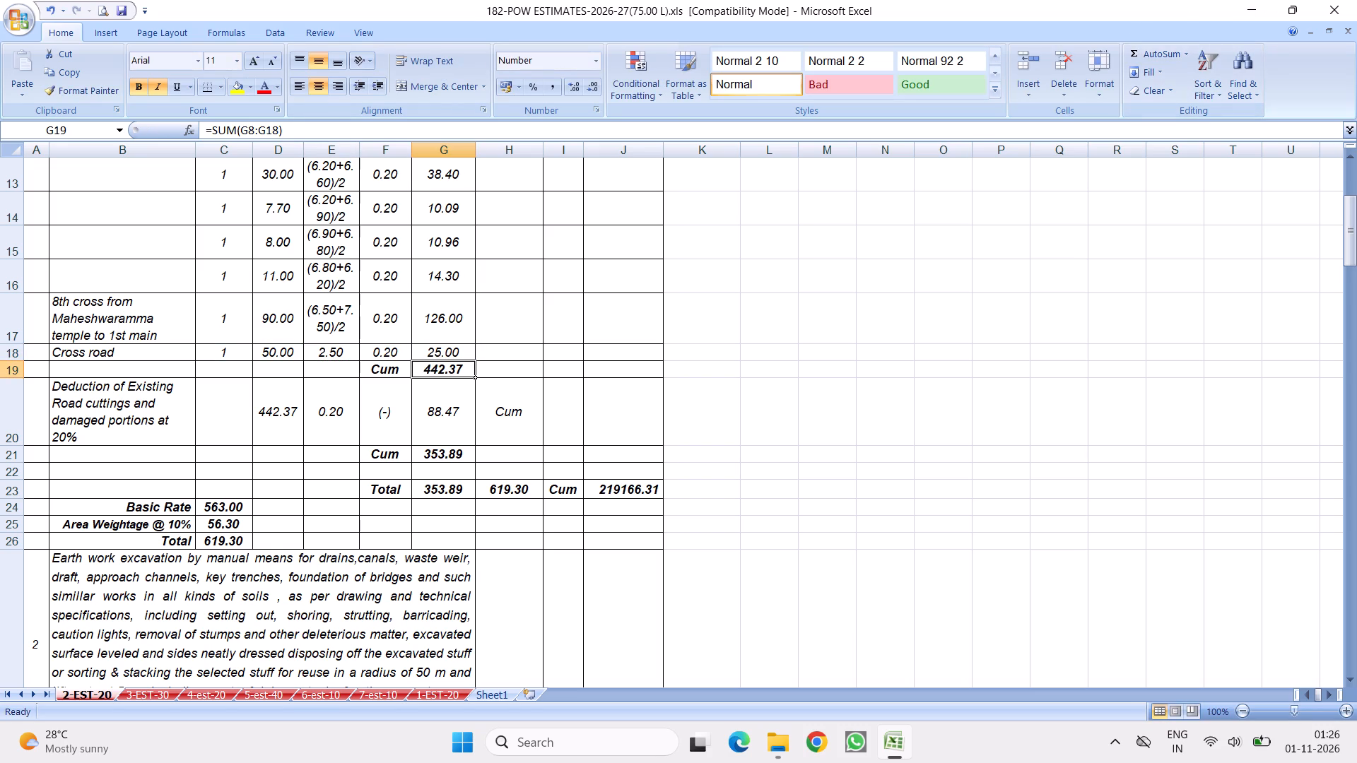
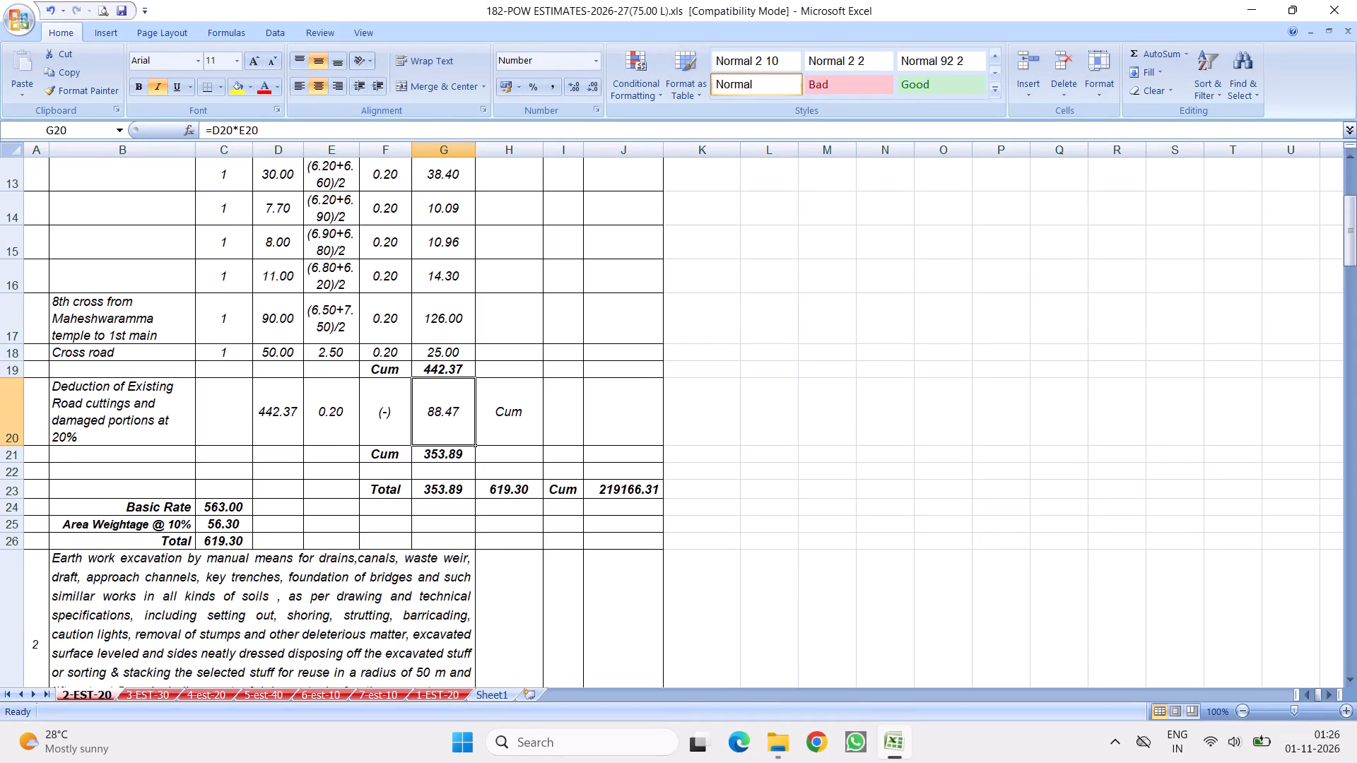
Check the summed range in the dismantling item's first Cum subtotal formula.
left_click(442, 365)
left_click(288, 122)
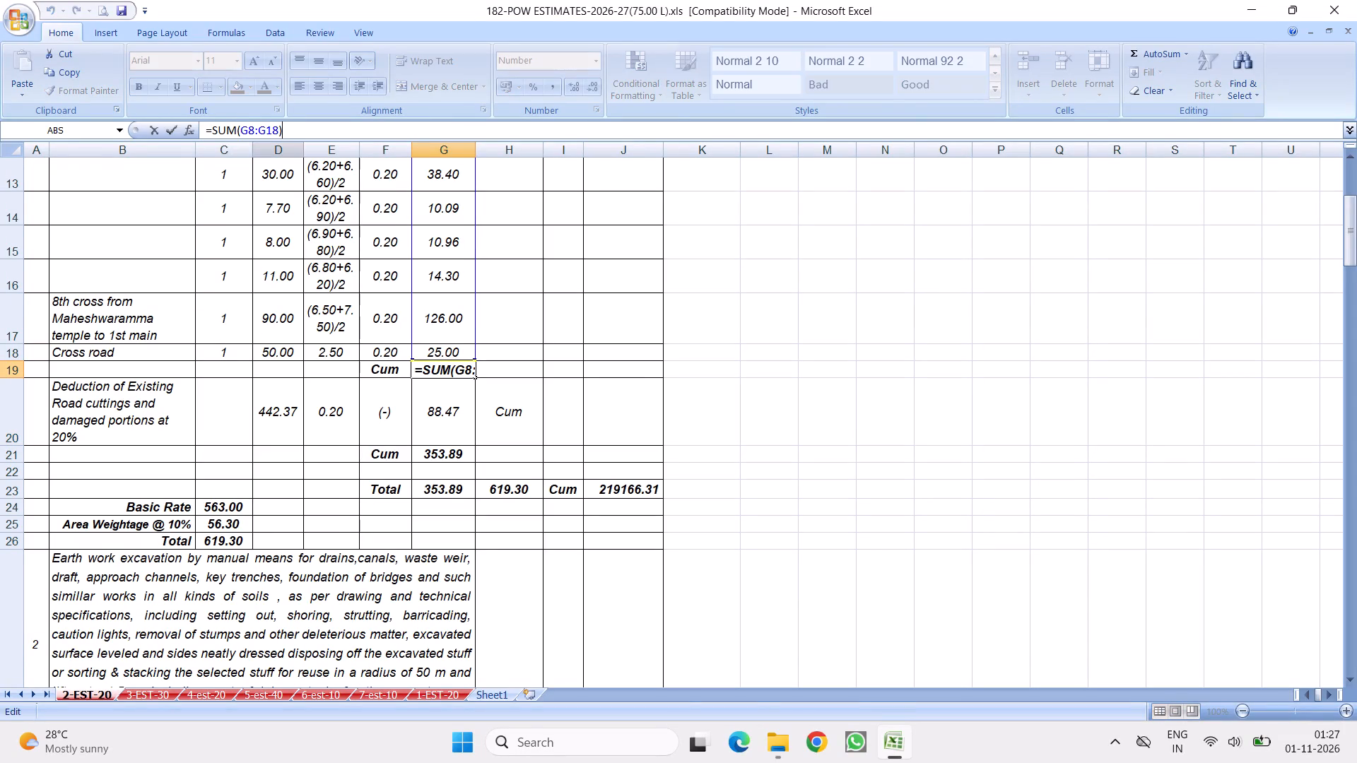
left_click(589, 283)
Copy the dismantling item's 8th cross and Cross road rows and insert them above the excavation item's Road surface Cum subtotal.
left_click_drag(2, 317, 2, 324)
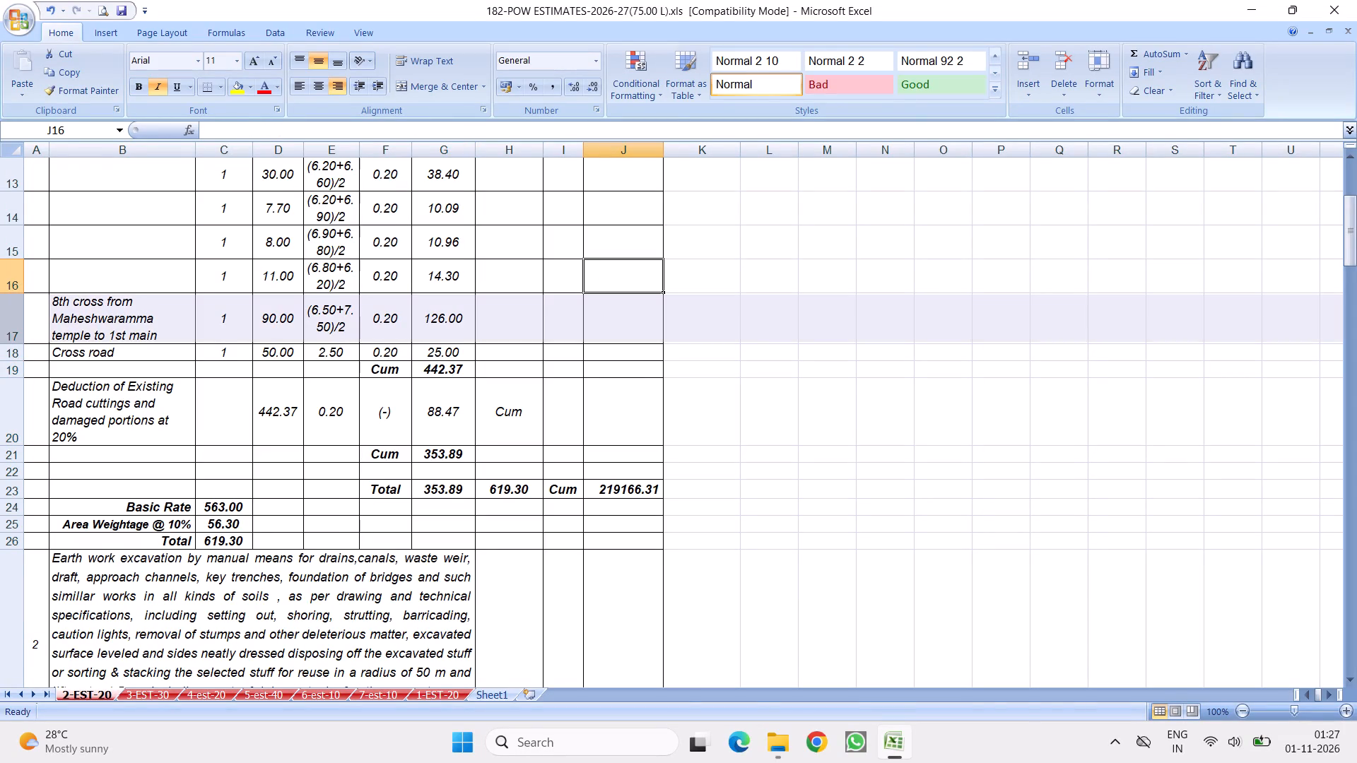
left_click_drag(2, 324, 0, 357)
right_click(110, 332)
left_click(144, 362)
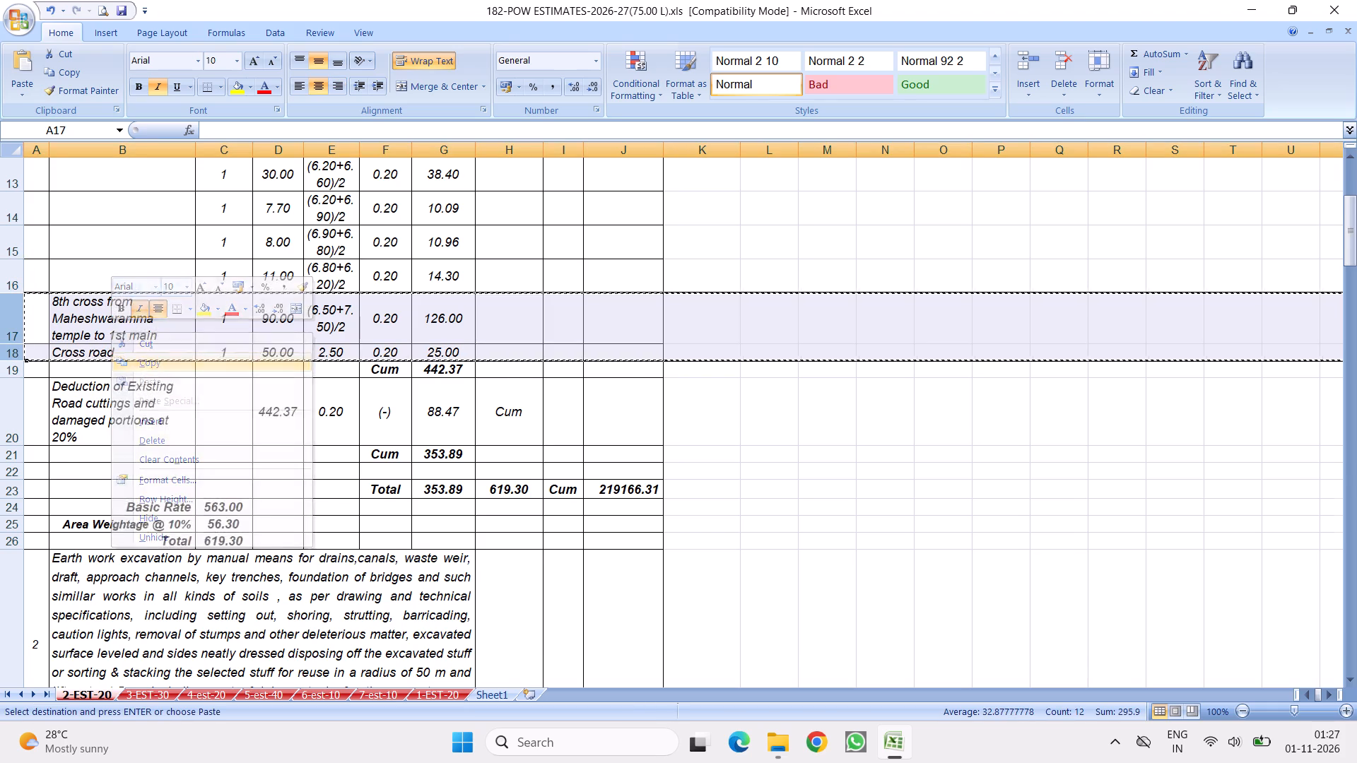
scroll(427, 448, "down", 2)
scroll(315, 451, "down", 4)
scroll(319, 420, "up", 2)
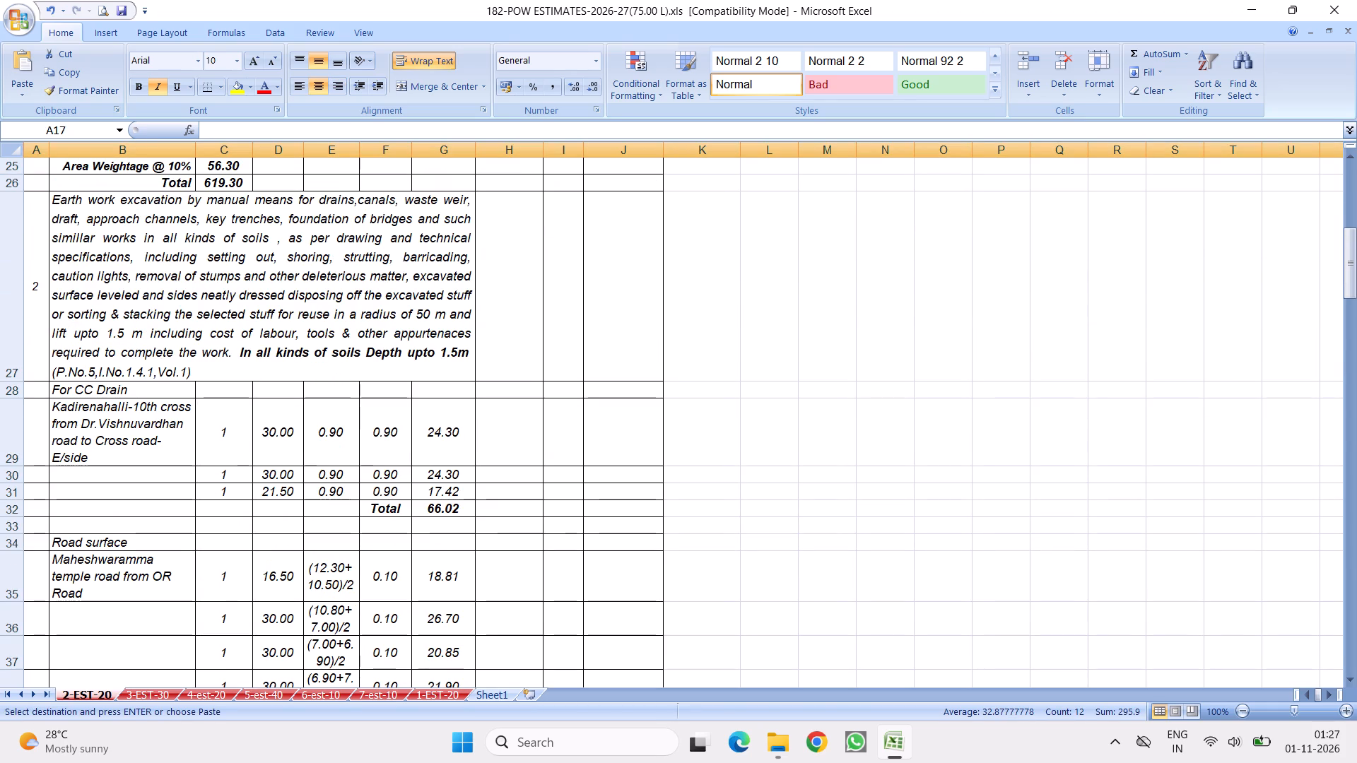
scroll(360, 433, "down", 3)
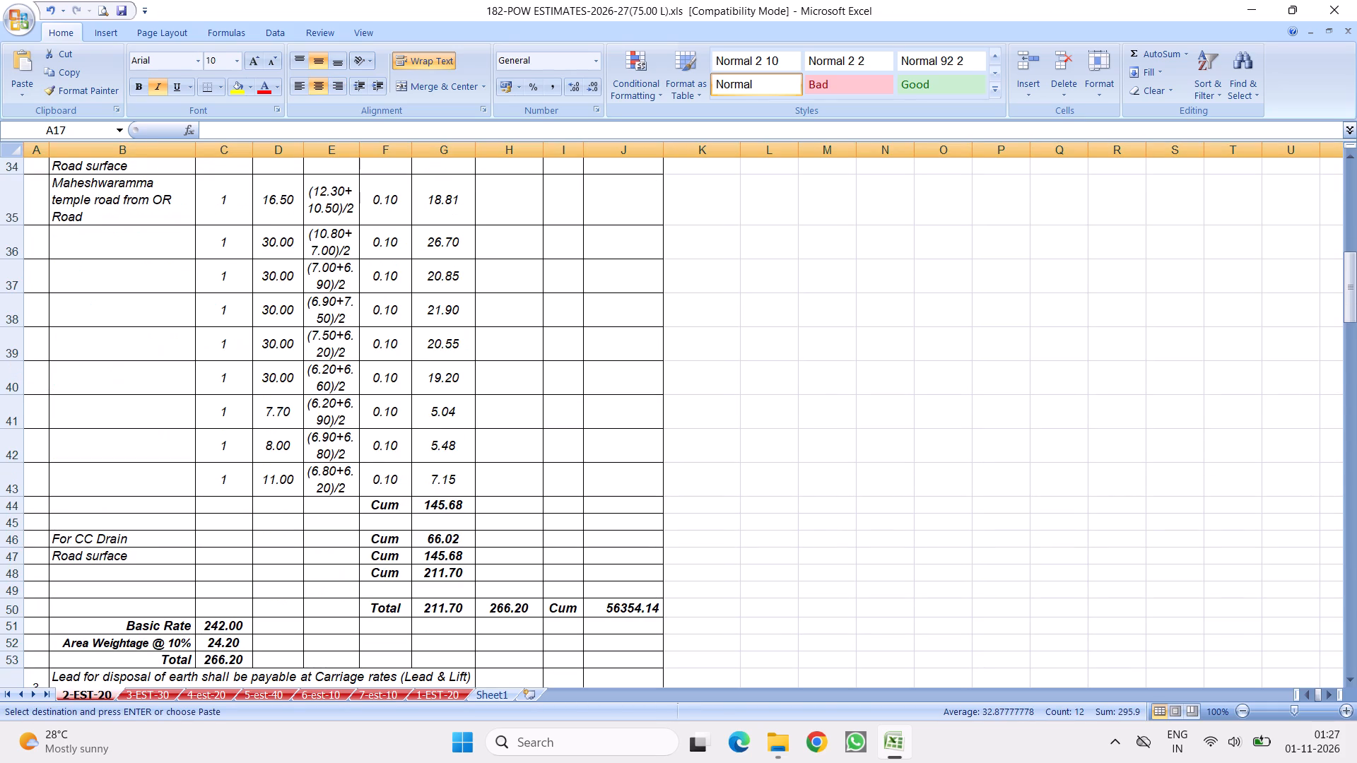
scroll(235, 521, "up", 3)
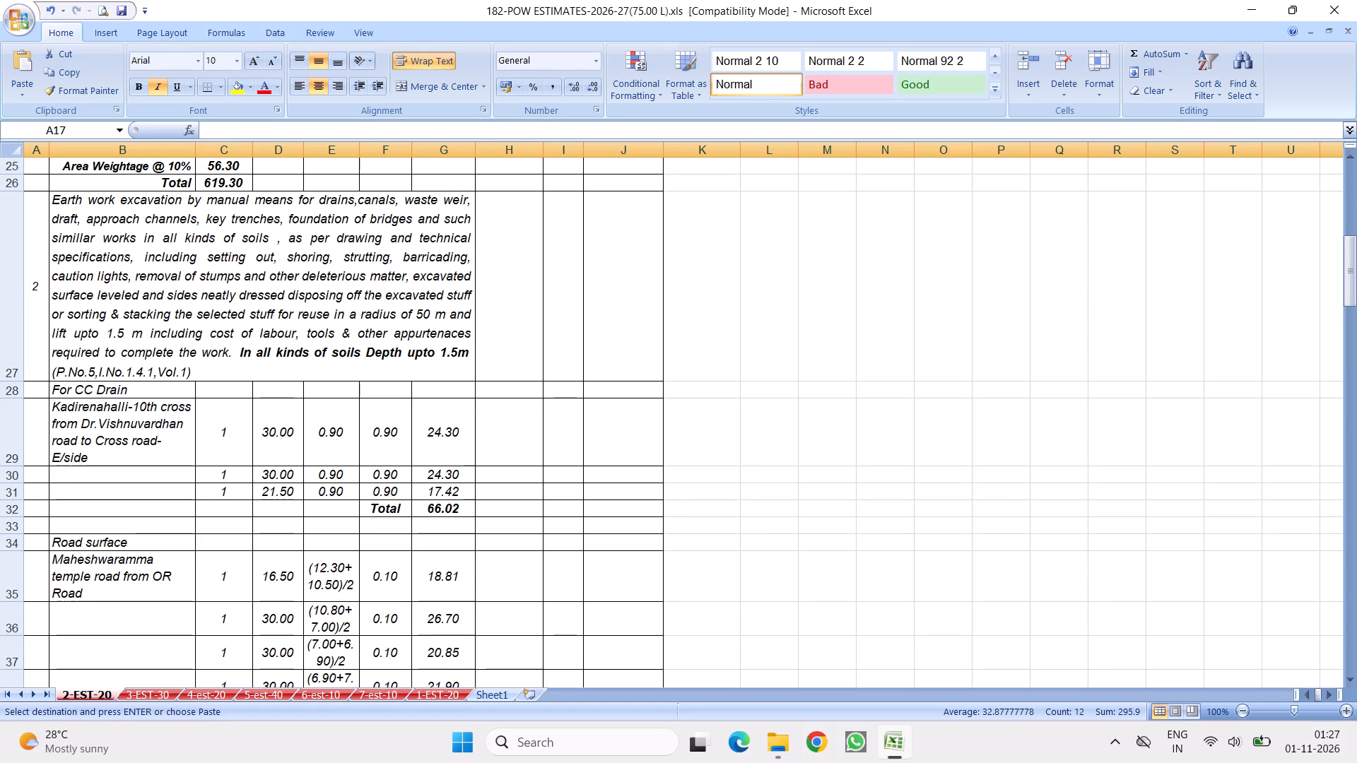
scroll(328, 445, "down", 3)
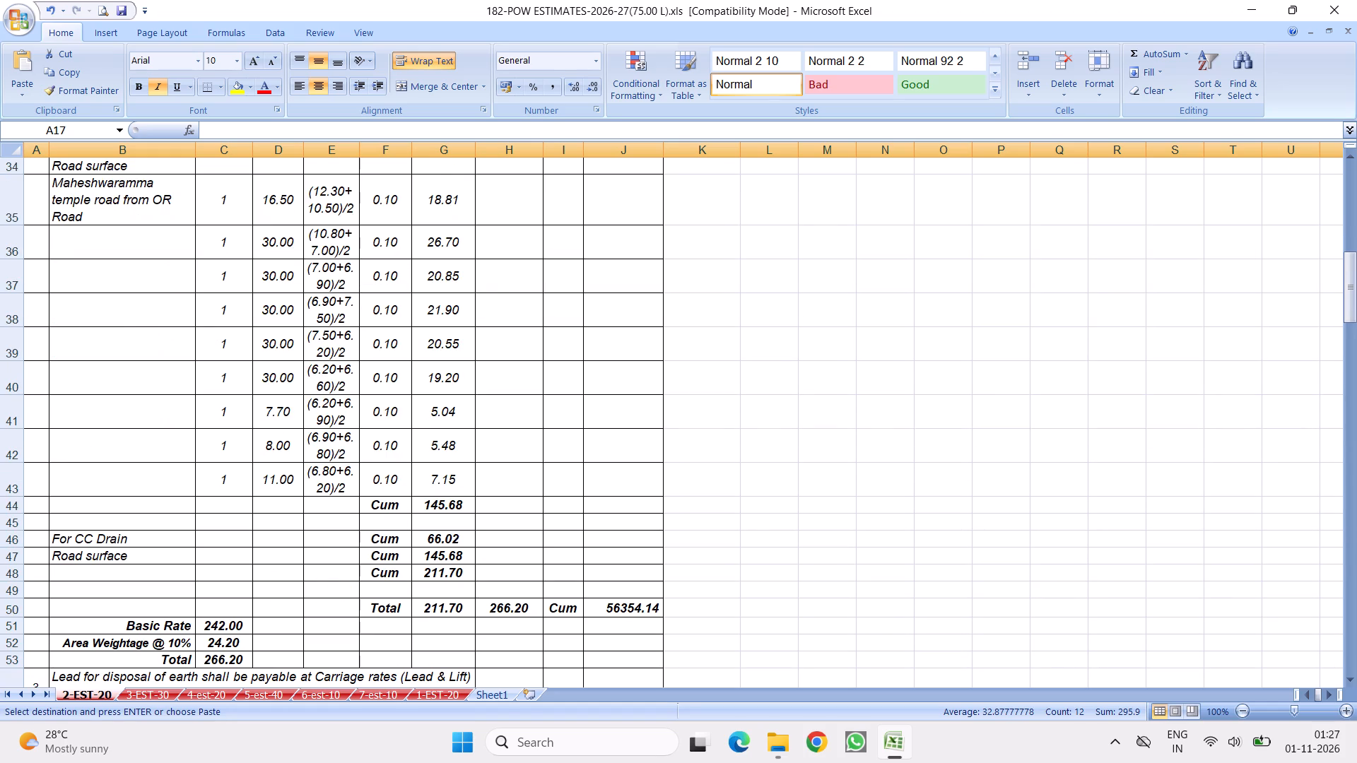
left_click(10, 508)
right_click(10, 508)
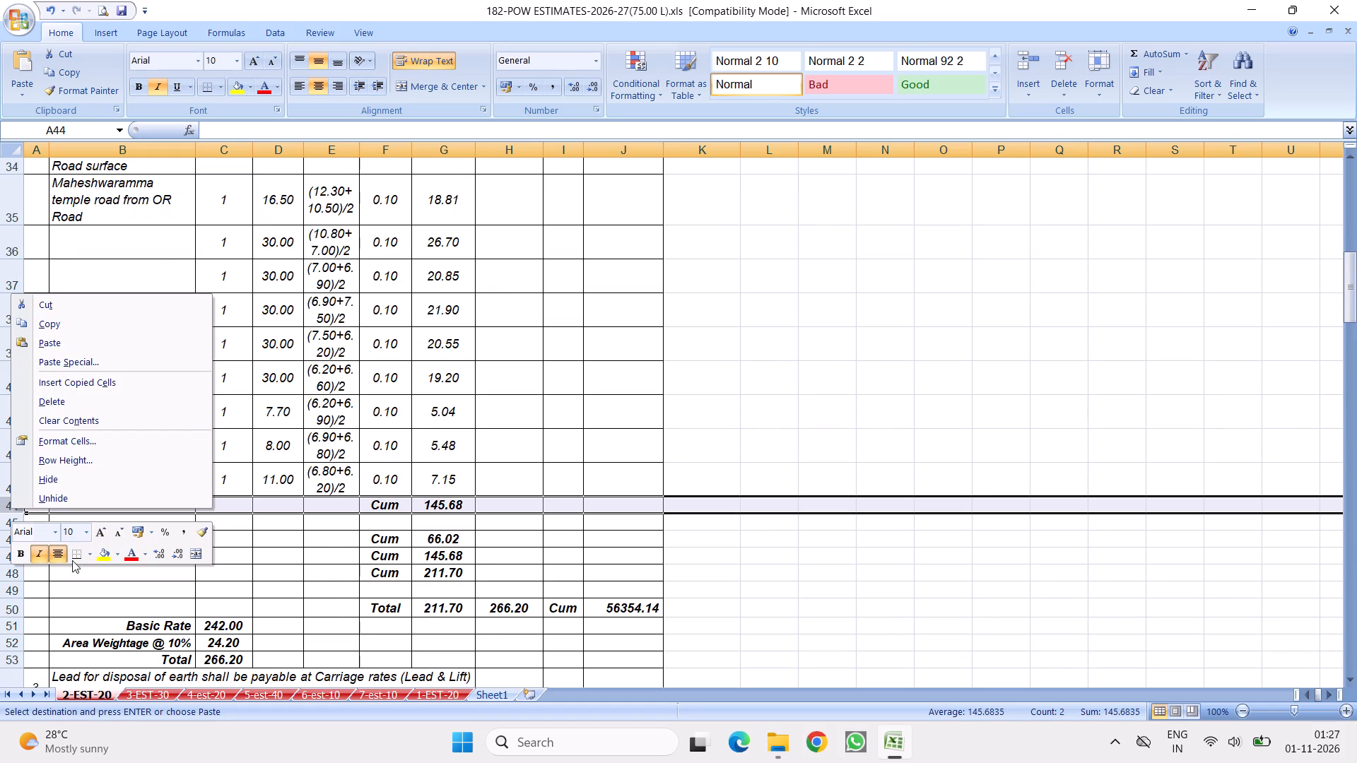
left_click(76, 381)
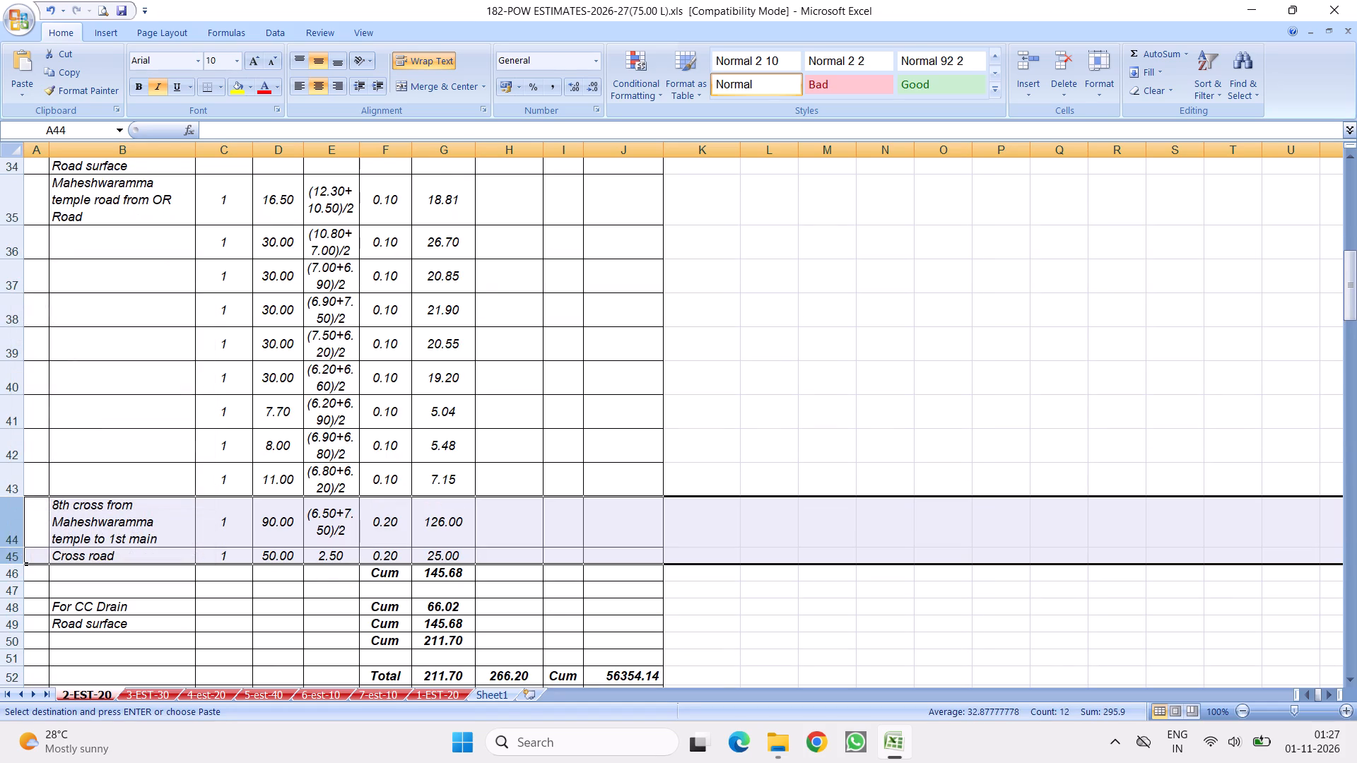
AutoSum the excavation item's Road surface quantities G35 to G45 into the Cum subtotal to include both inserted rows.
left_click(439, 184)
left_click_drag(445, 199, 441, 549)
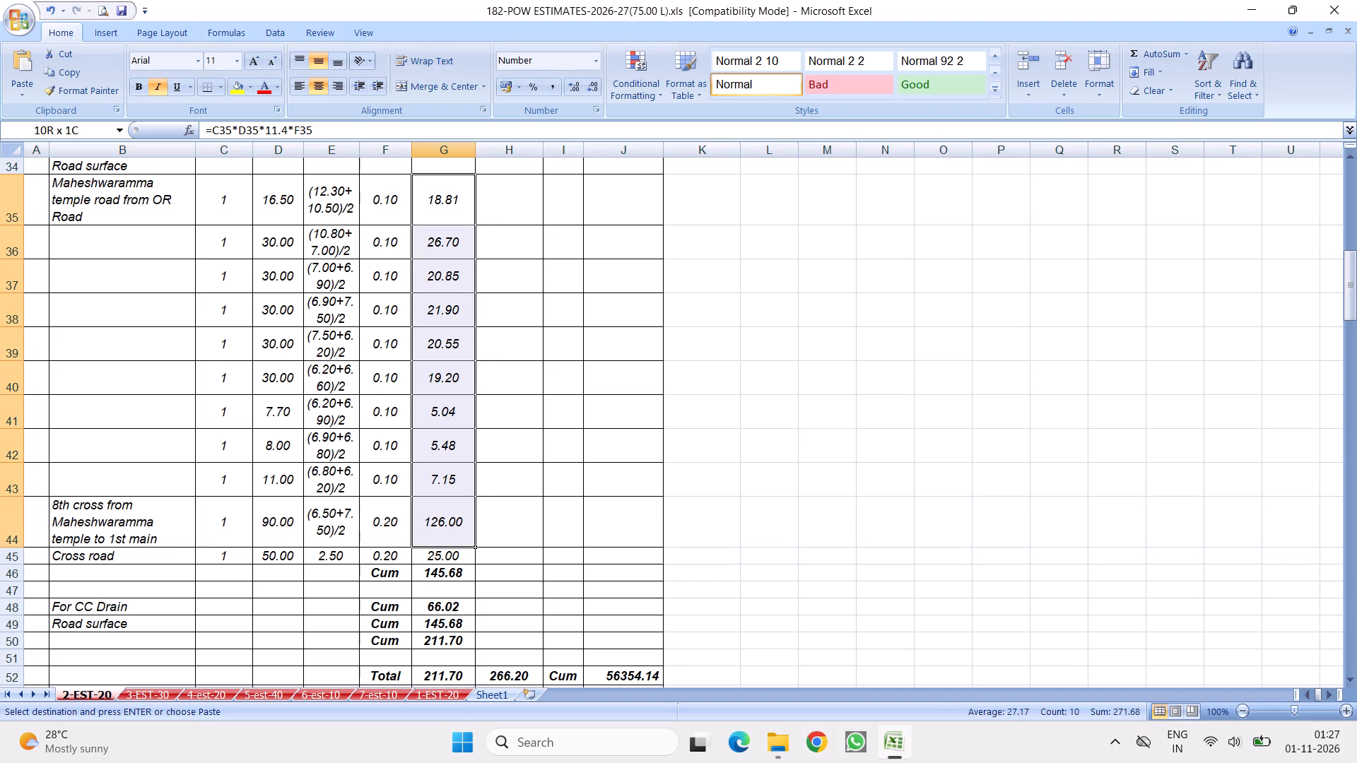
left_click_drag(441, 549, 441, 551)
left_click(1139, 49)
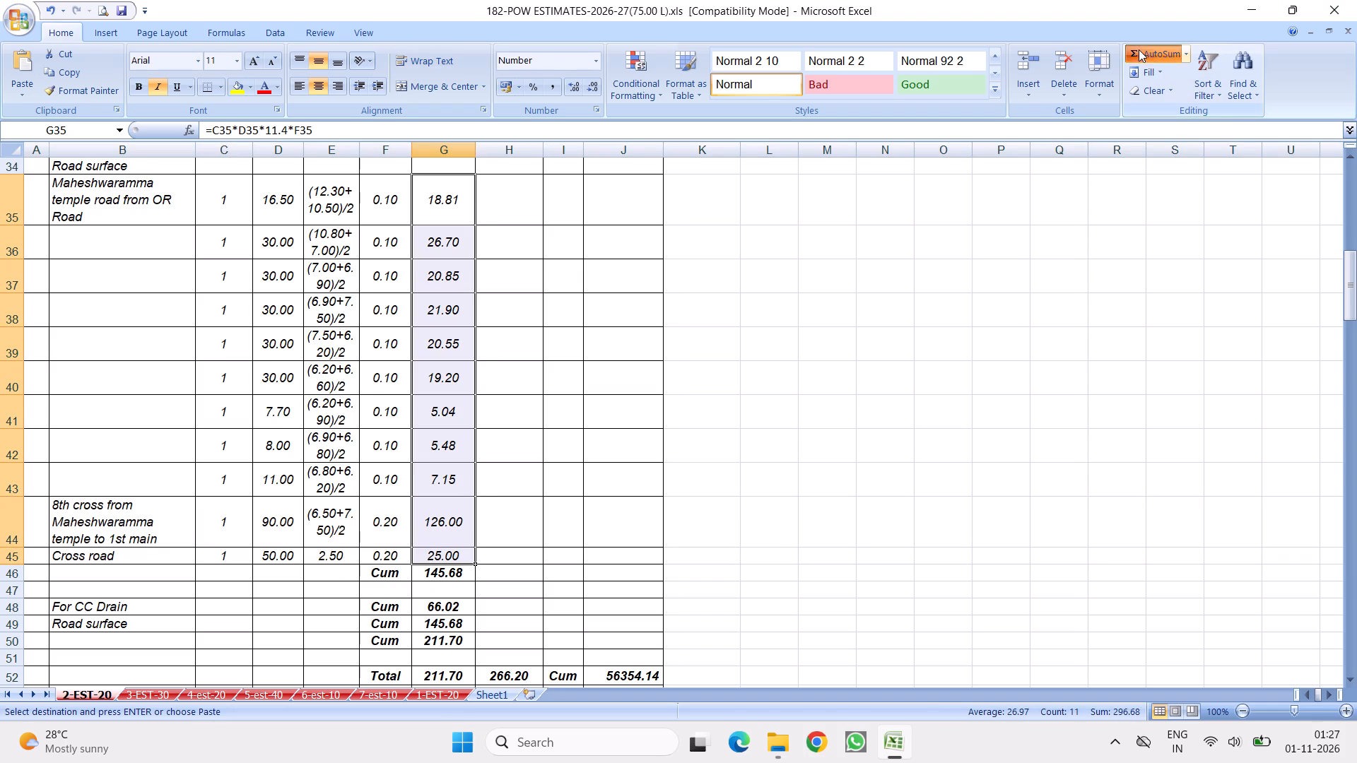
Set the depth of the excavation item's 8th cross and Cross road rows to 0.1.
left_click(385, 521)
key("period")
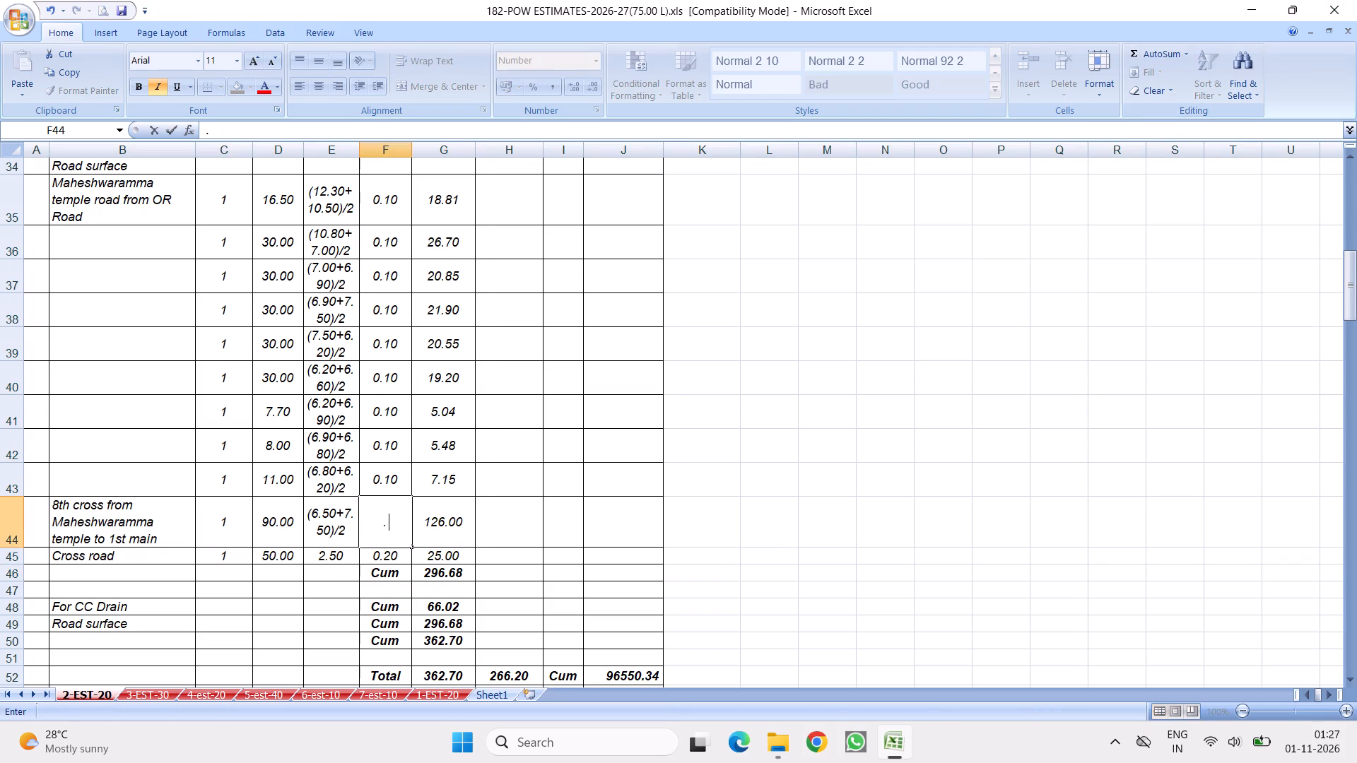
key("1")
left_click(568, 547)
left_click(395, 551)
key("period")
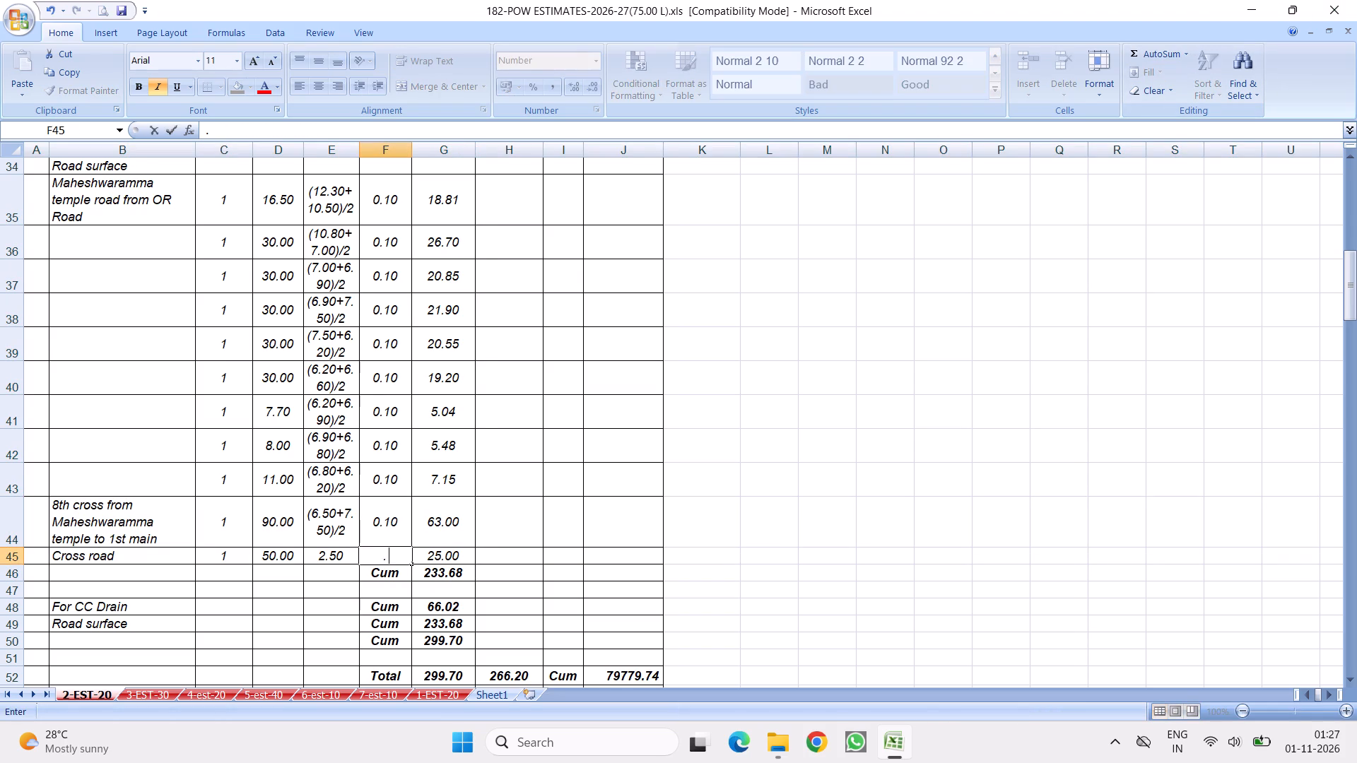
key("1")
left_click(636, 546)
Copy the excavation item's 8th cross and Cross road rows and insert them above the dry lean concrete item's Cum subtotal.
scroll(330, 601, "down", 4)
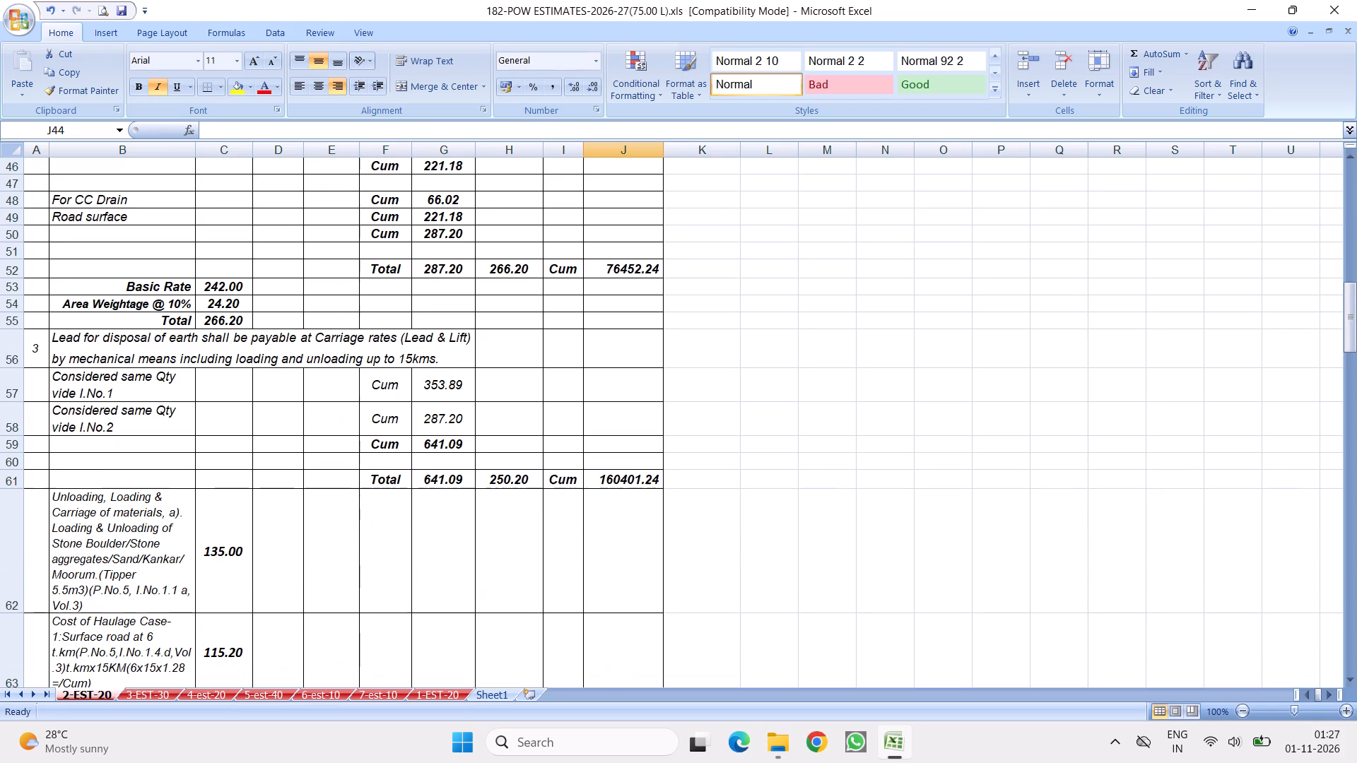
scroll(302, 382, "up", 1)
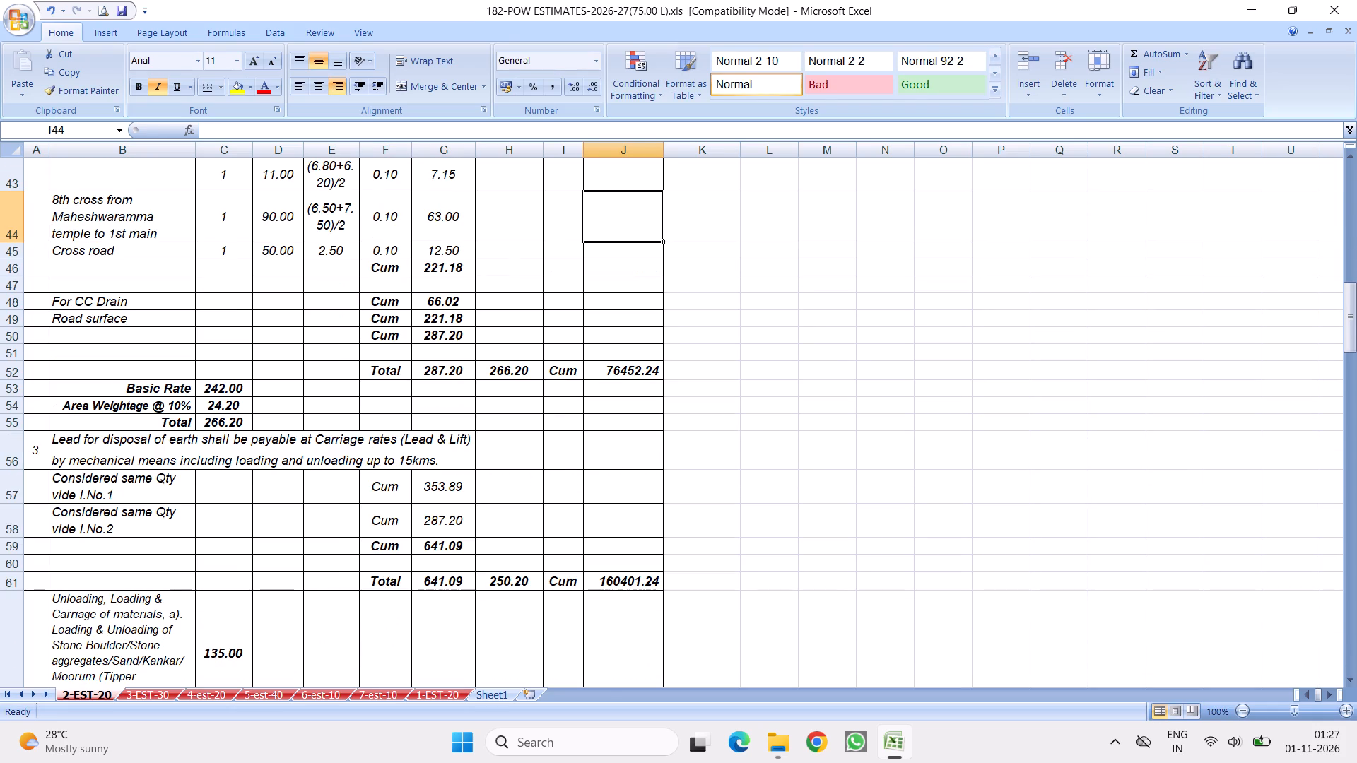
left_click_drag(17, 223, 11, 245)
right_click(81, 224)
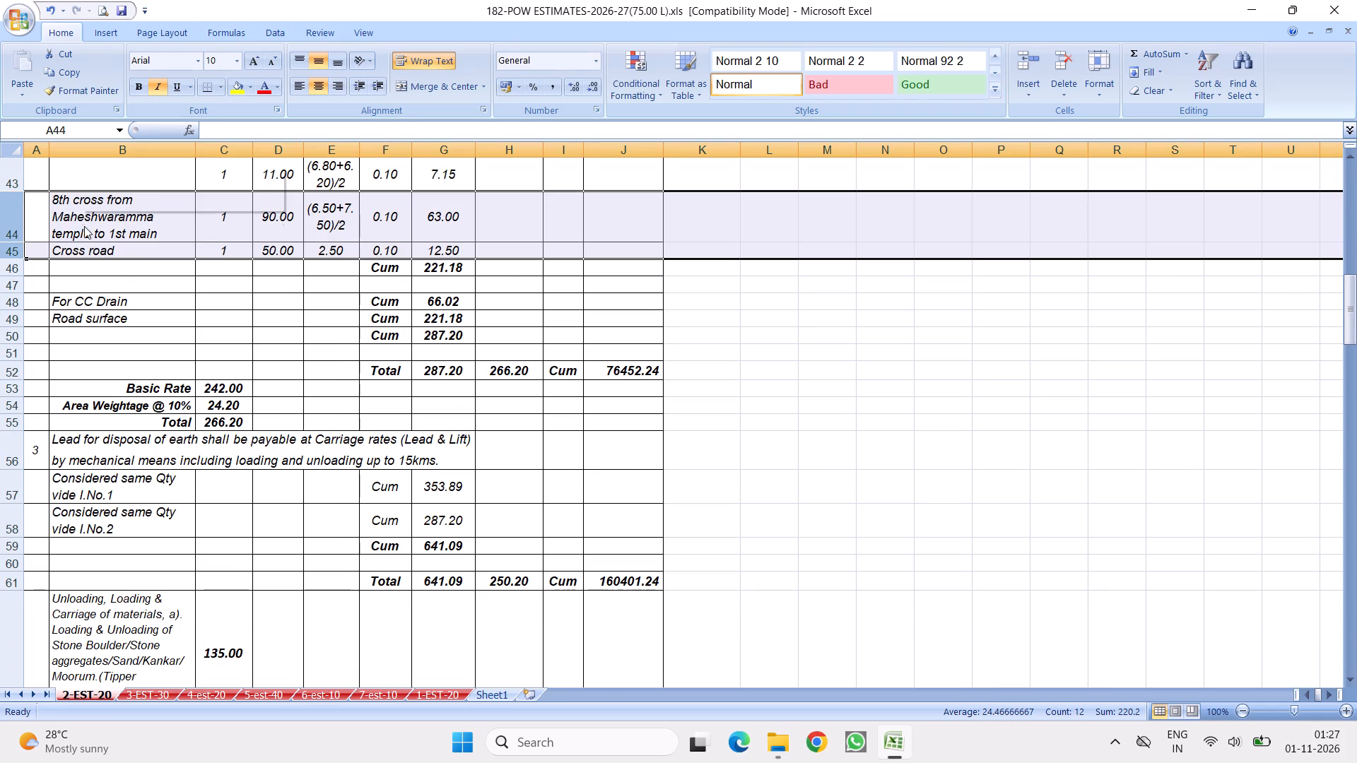
left_click(117, 256)
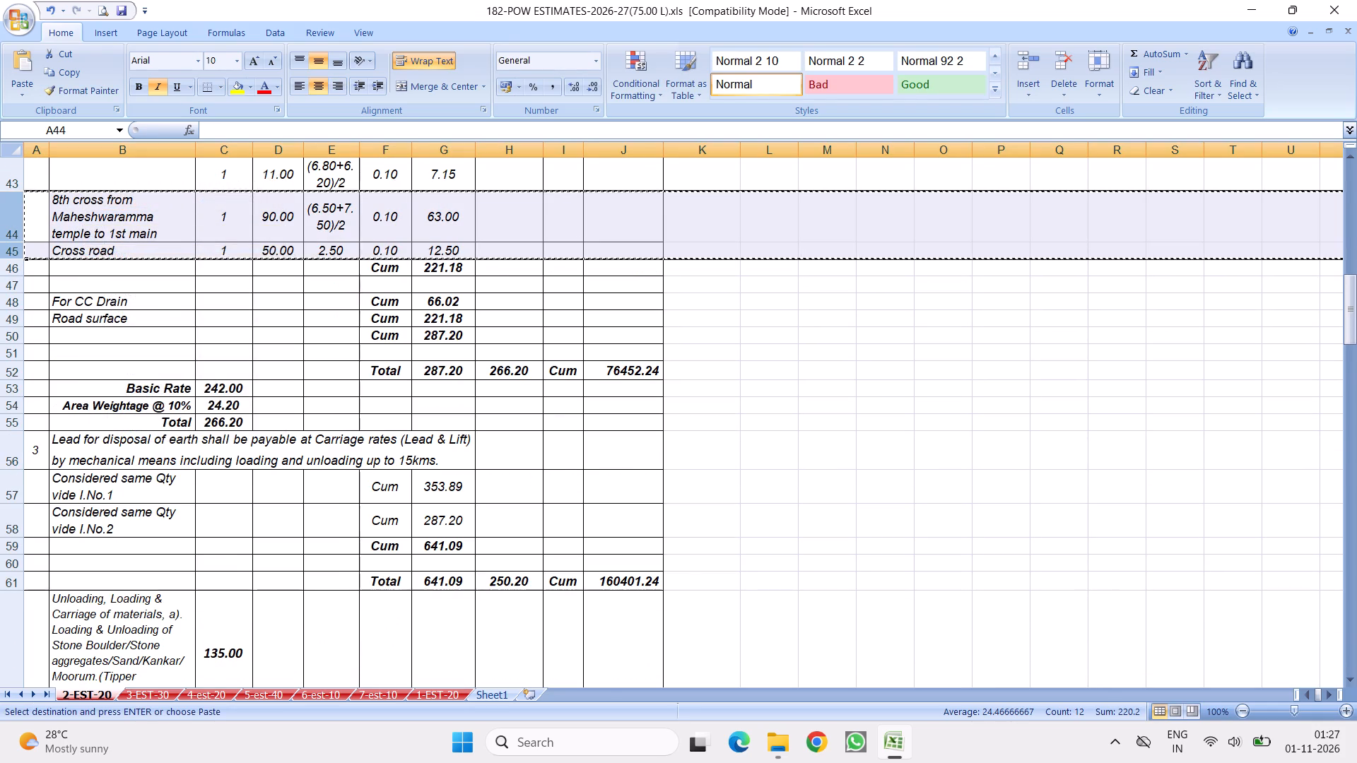
scroll(238, 328, "down", 3)
scroll(499, 350, "down", 2)
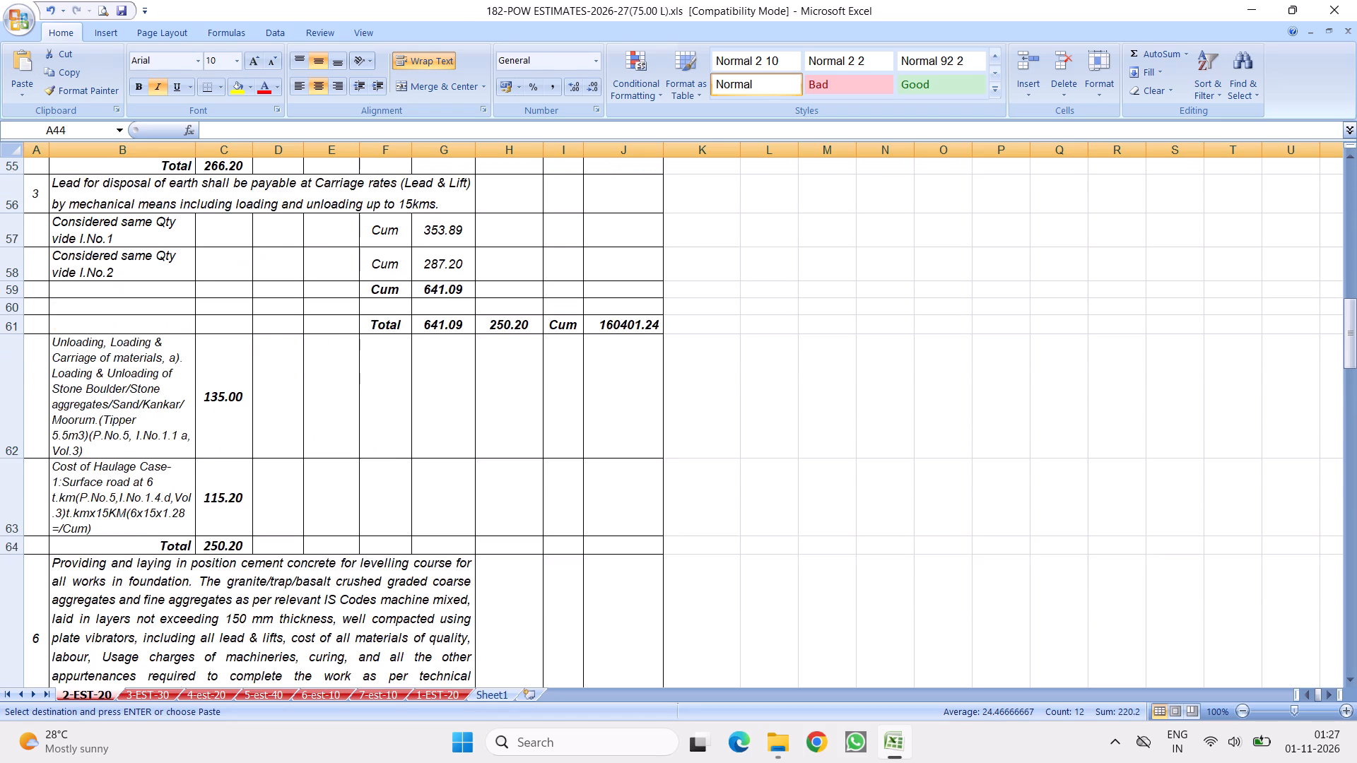
scroll(462, 338, "down", 3)
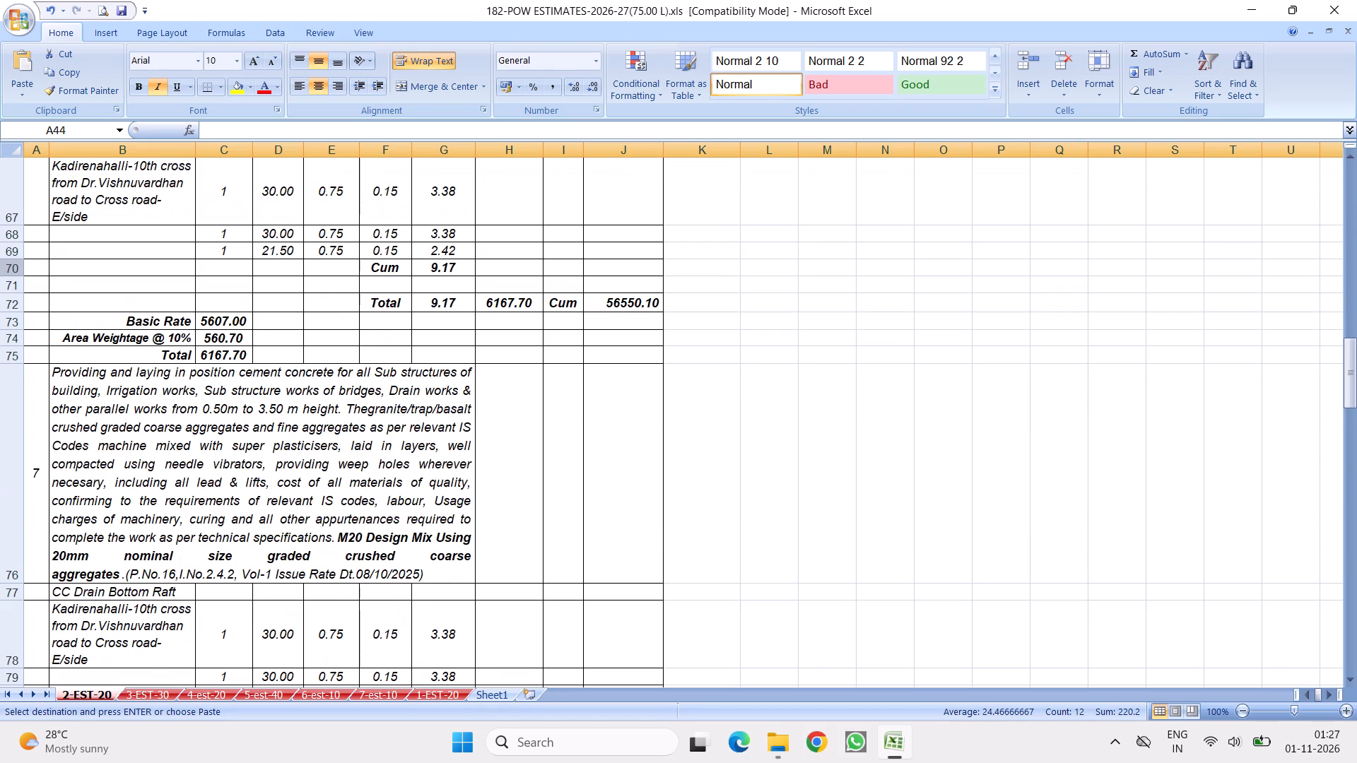
scroll(293, 366, "up", 2)
scroll(283, 362, "down", 20)
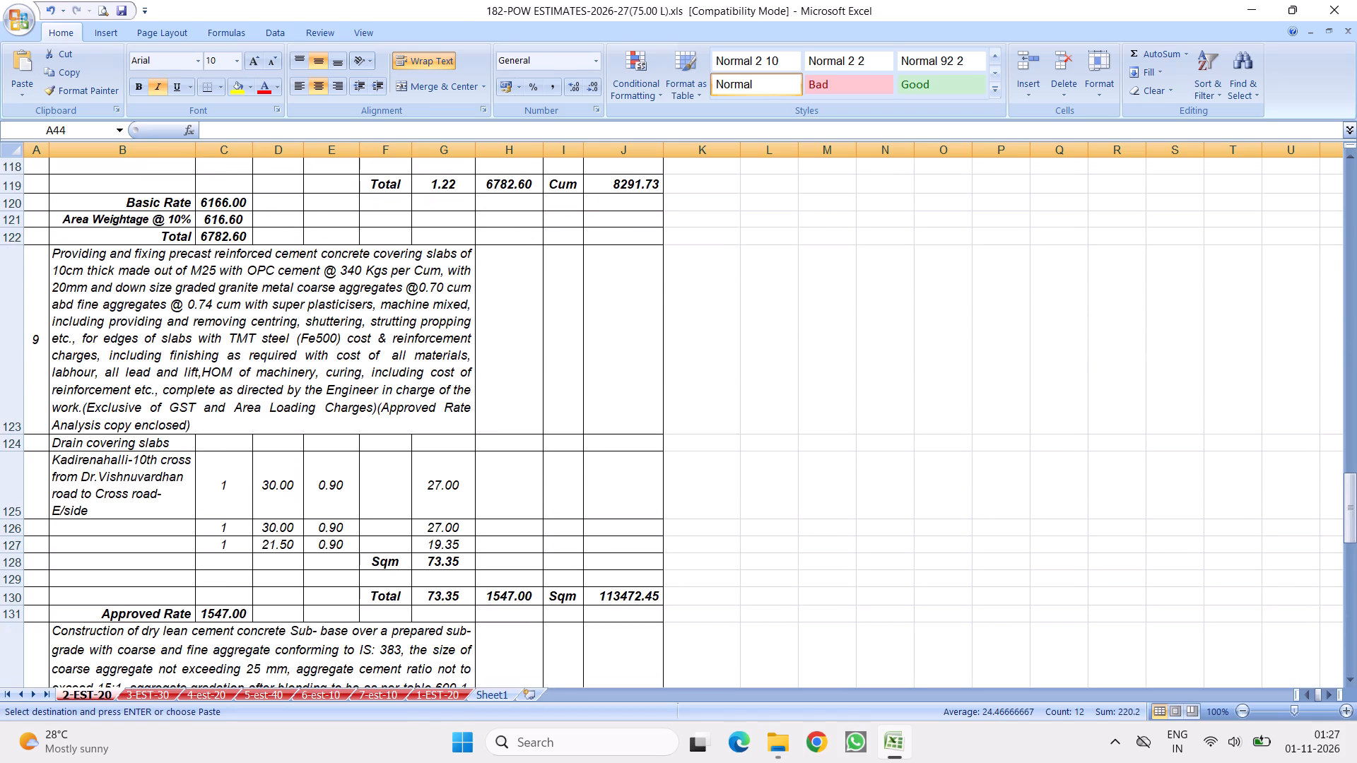
scroll(291, 382, "down", 9)
scroll(228, 317, "up", 4)
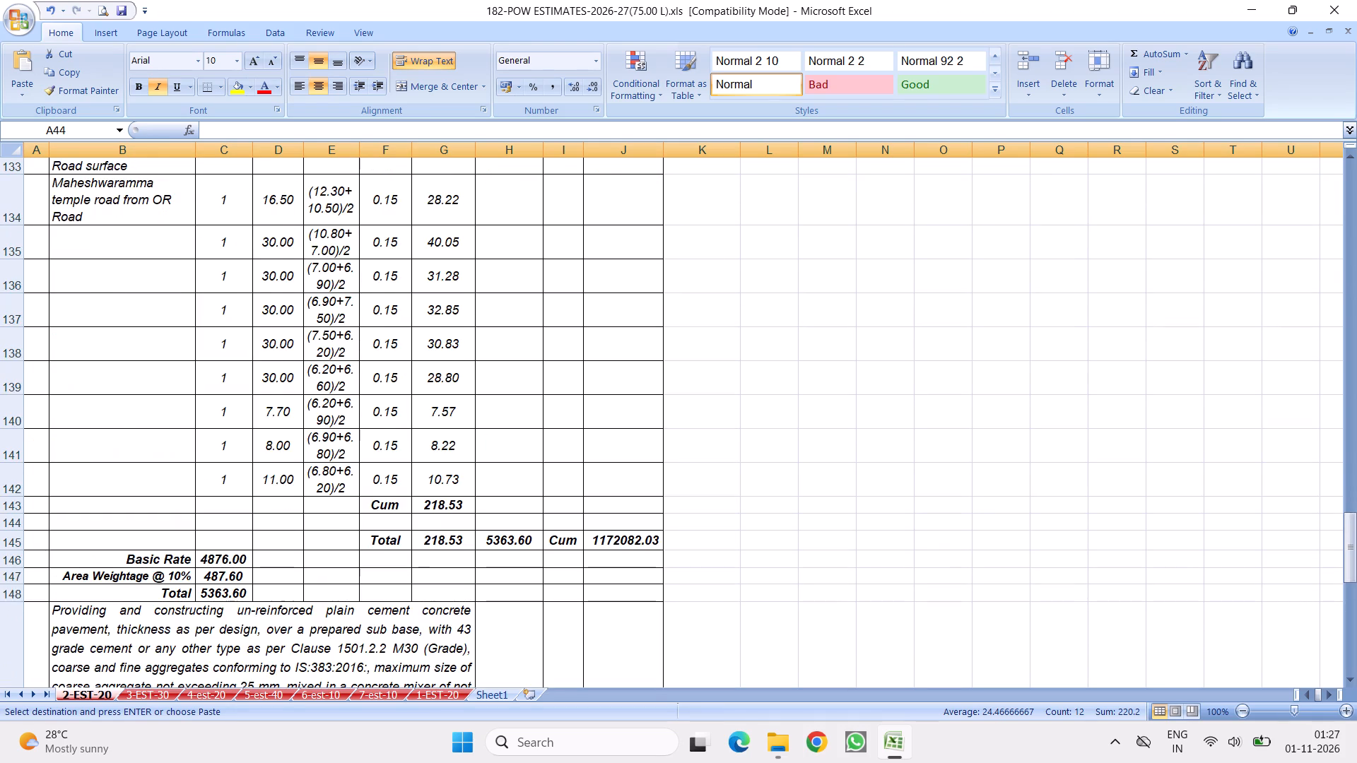
scroll(301, 360, "up", 1)
scroll(307, 356, "down", 2)
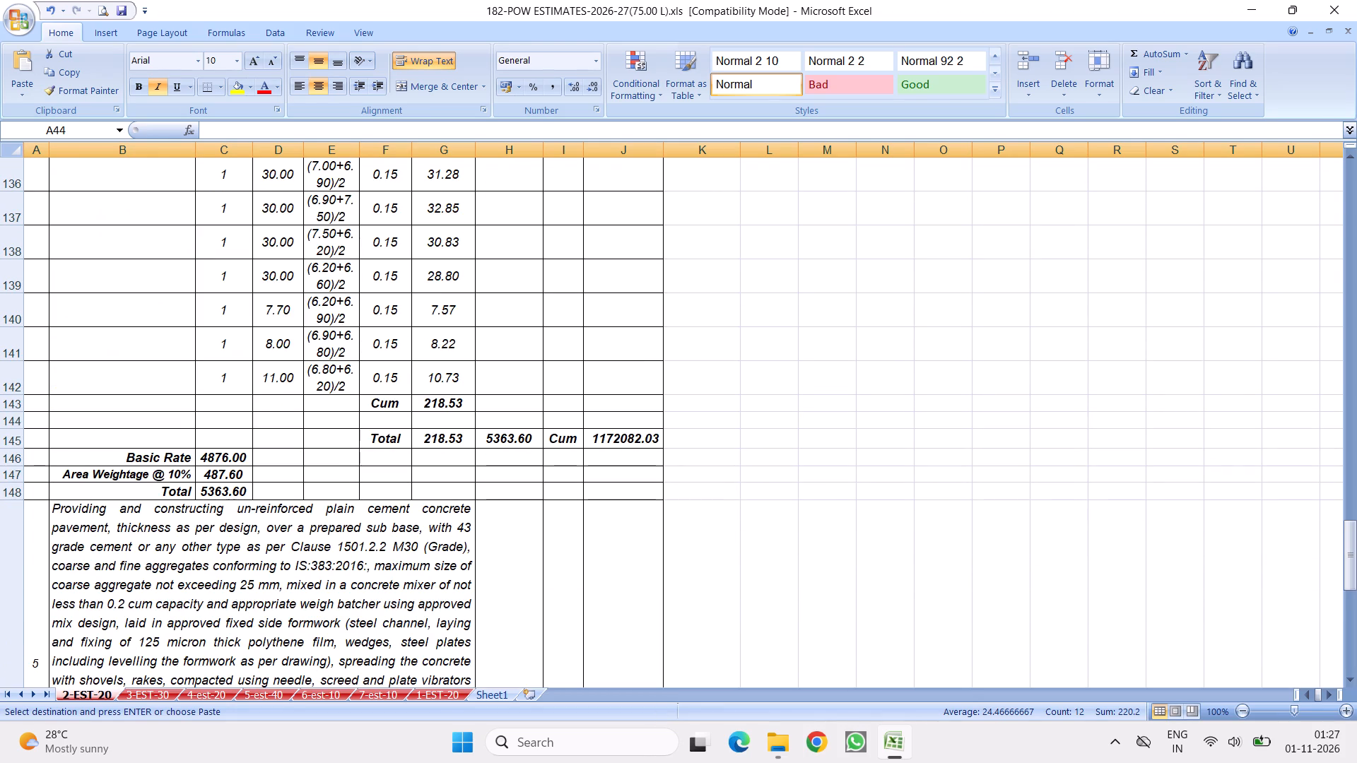
left_click(9, 405)
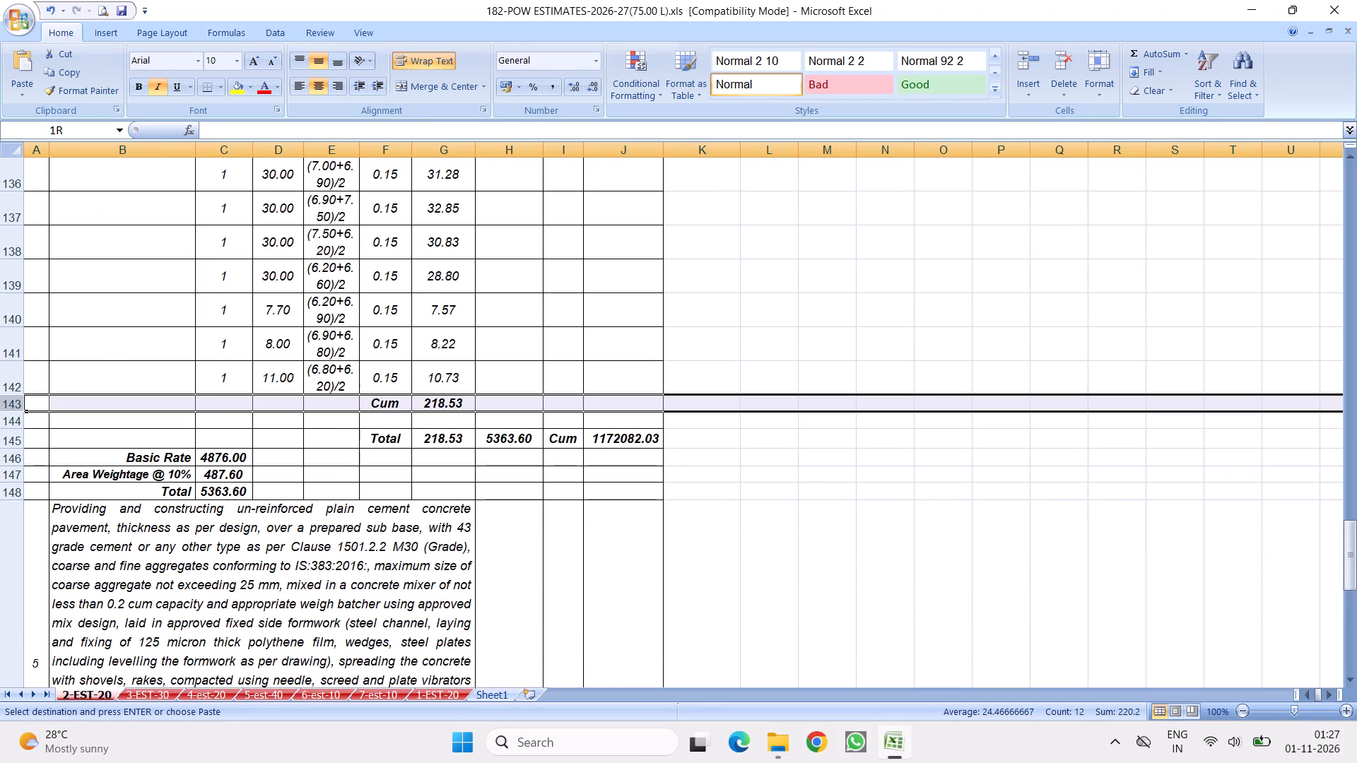
right_click(9, 405)
left_click(92, 494)
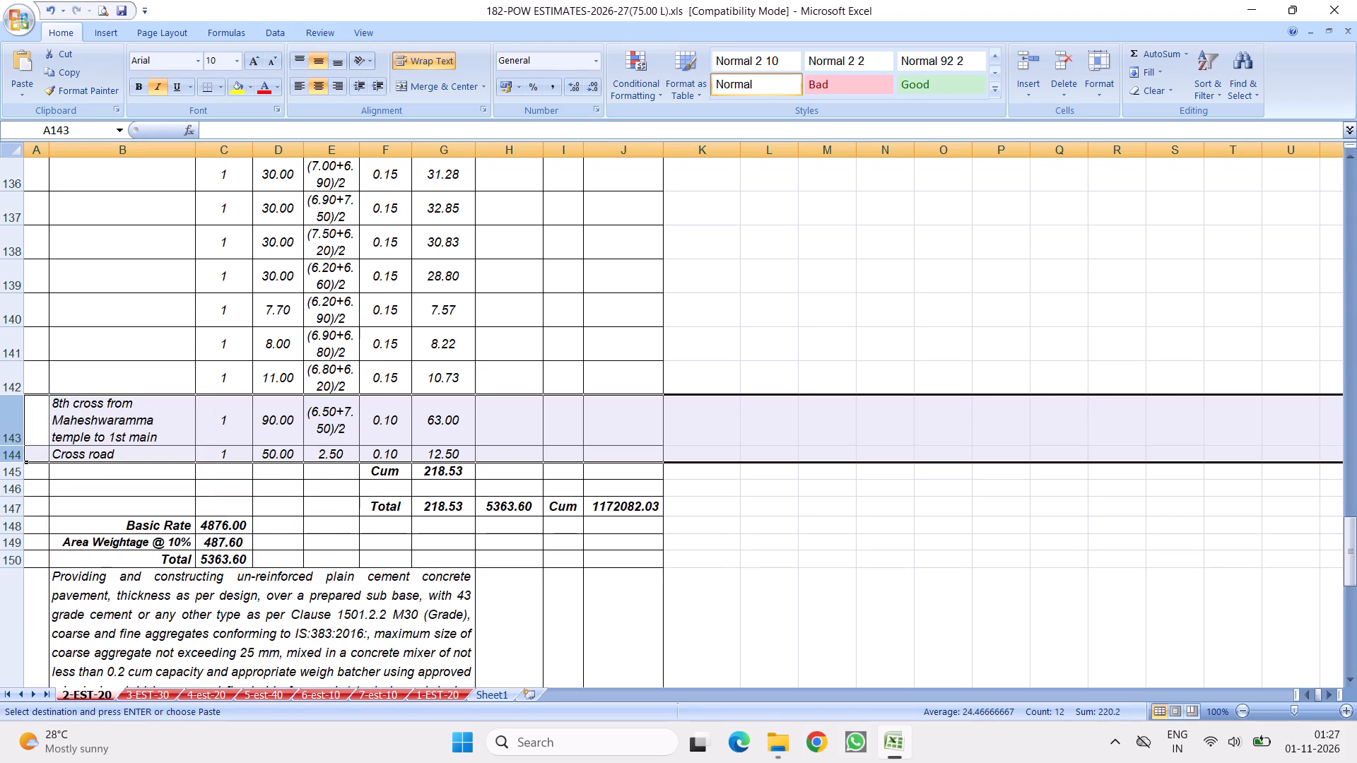
Fill the 0.15 depth from F142 down into the dry lean concrete item's 8th cross and Cross road rows.
left_click(382, 374)
left_click(407, 394)
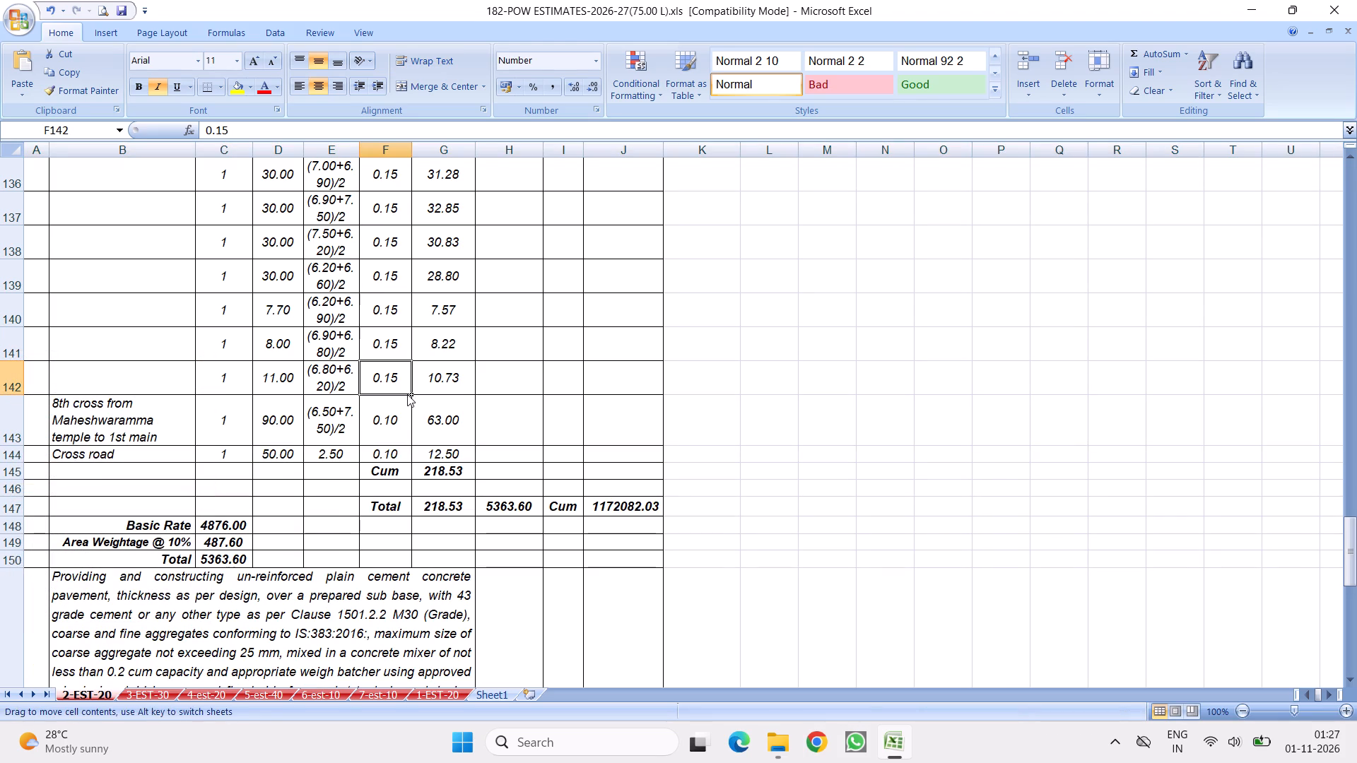
left_click_drag(411, 394, 396, 462)
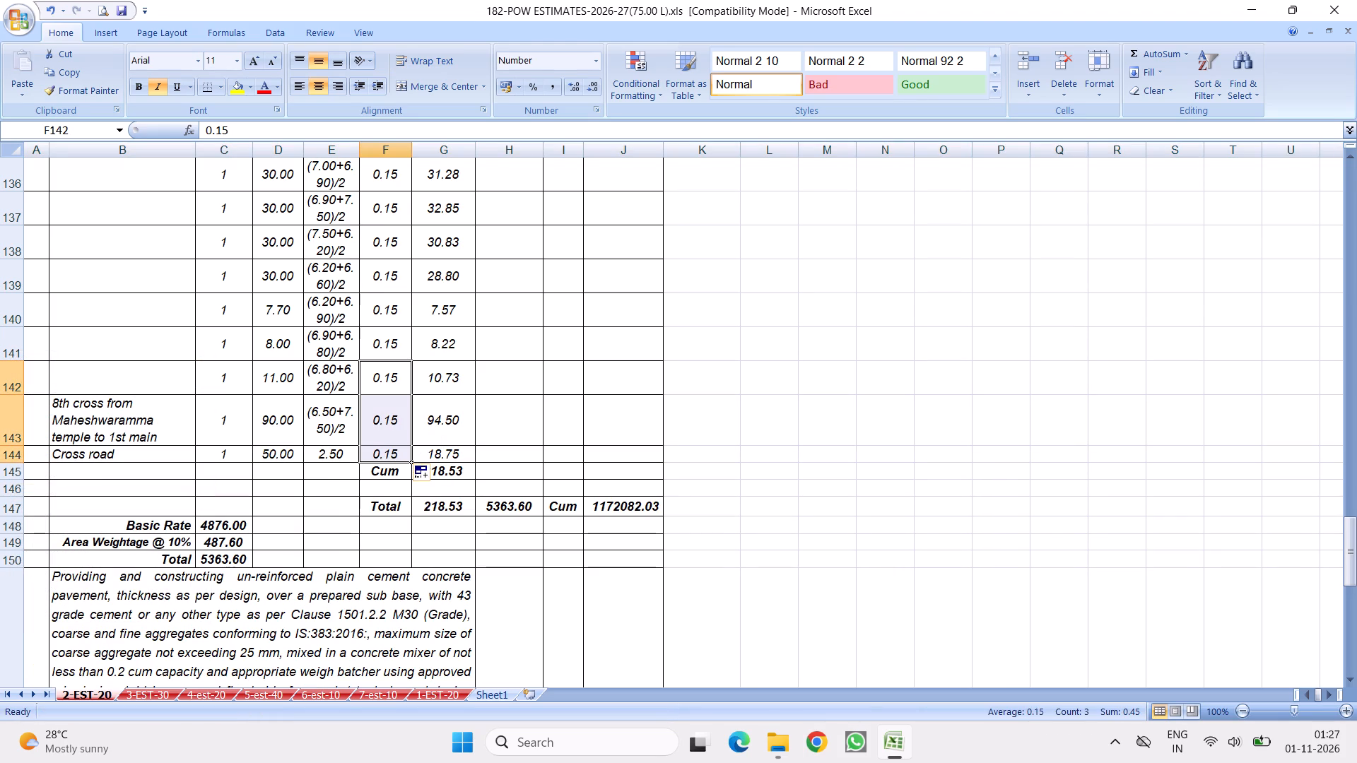
Extend the dry lean concrete item's Cum subtotal to cover the two inserted rows, using =SUM(G134:G144).
left_click(462, 469)
left_click(307, 124)
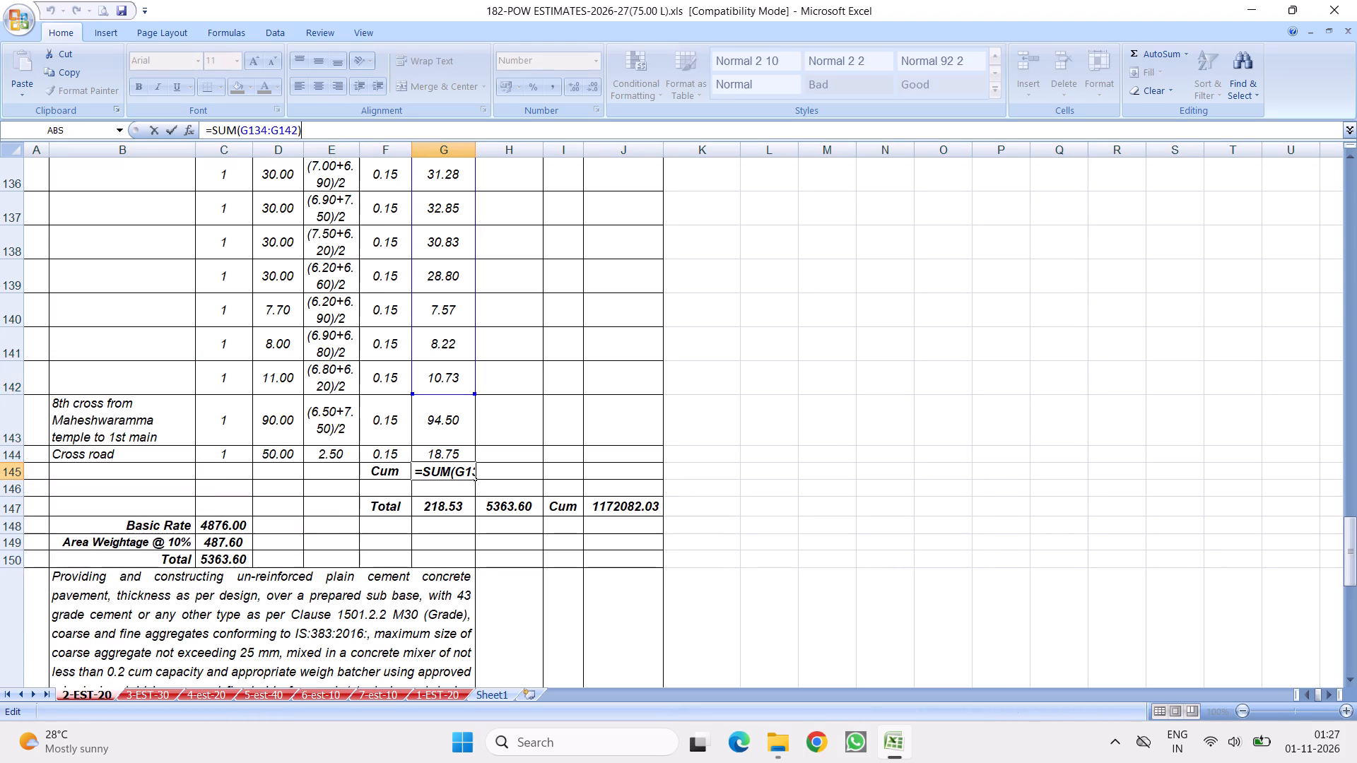
left_click_drag(476, 391, 457, 460)
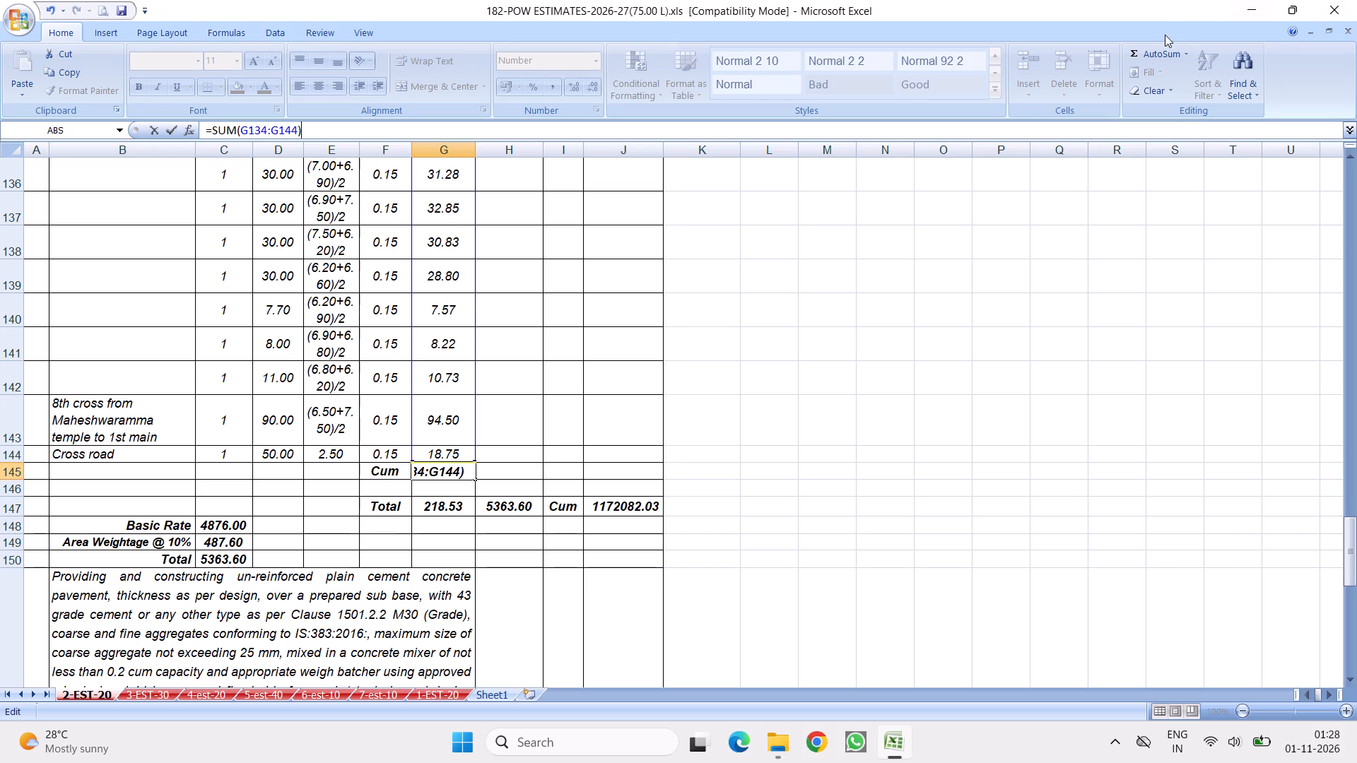
left_click(1136, 52)
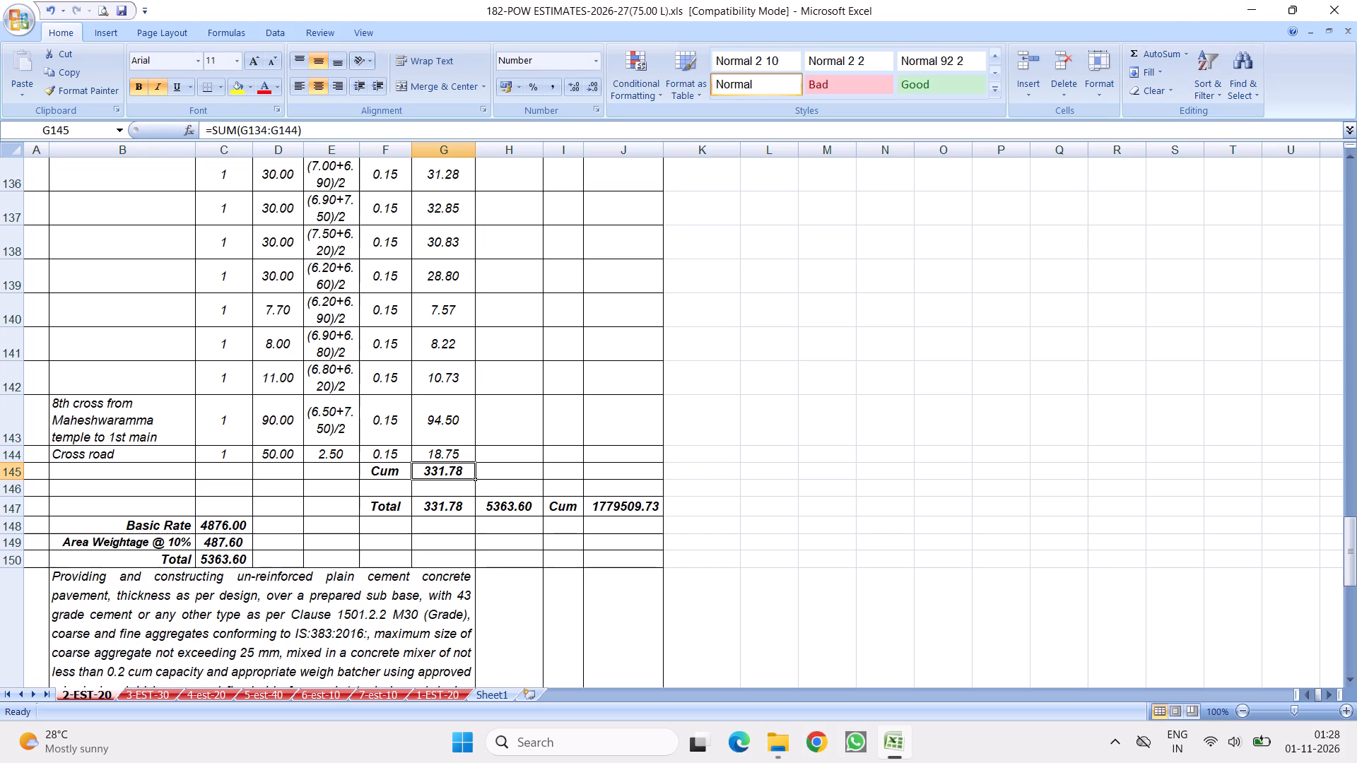
Copy the dry lean concrete item's 8th cross and Cross road rows and insert them above the M30 concrete pavement item's Cum subtotal.
left_click_drag(4, 406, 4, 434)
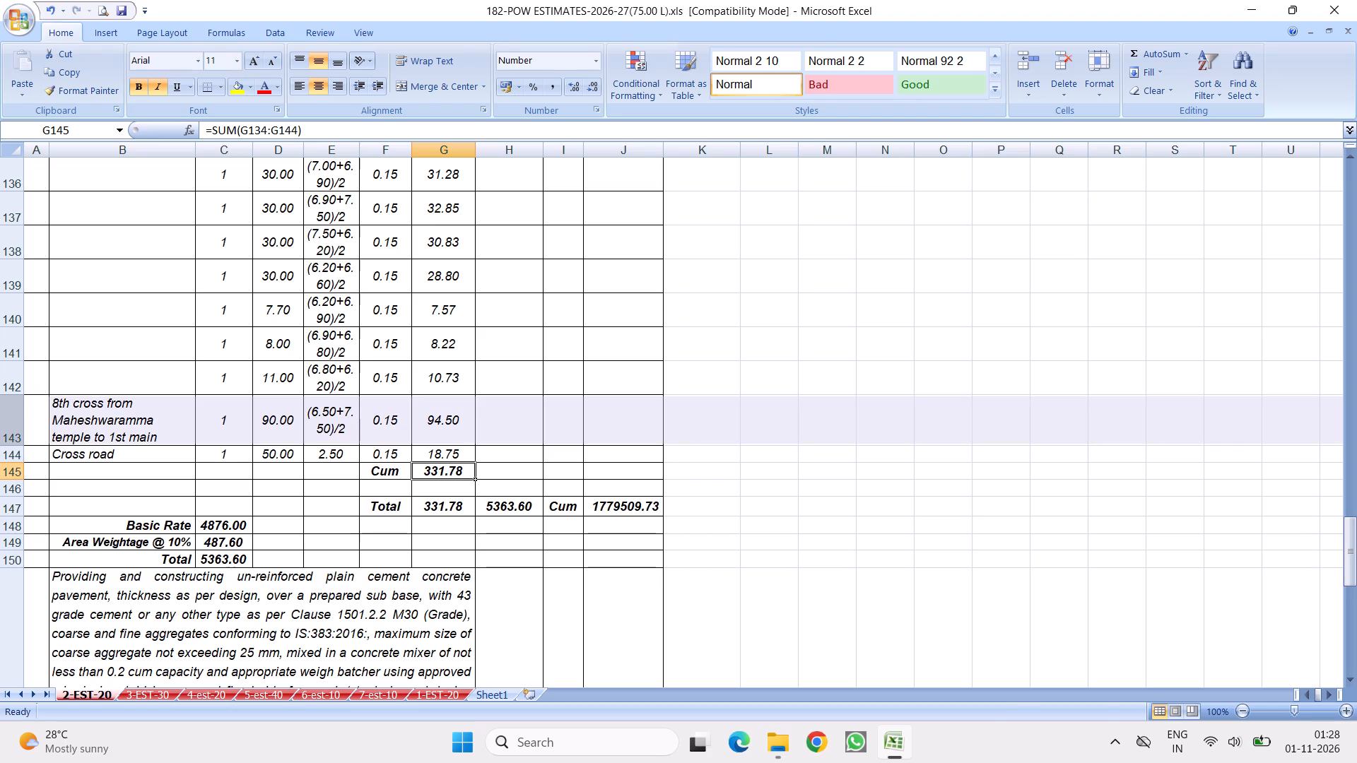
left_click_drag(4, 434, 3, 448)
right_click(88, 426)
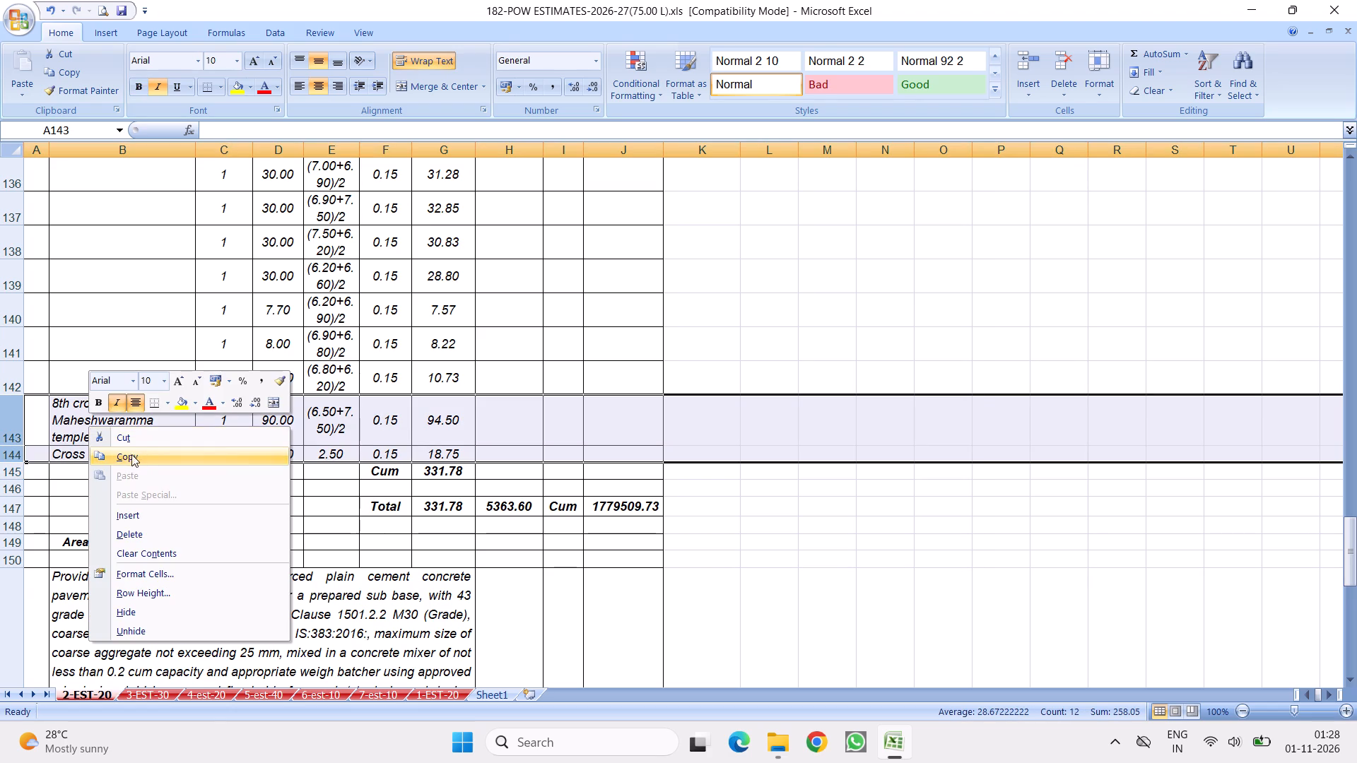
left_click(126, 456)
scroll(281, 448, "down", 4)
scroll(269, 392, "down", 4)
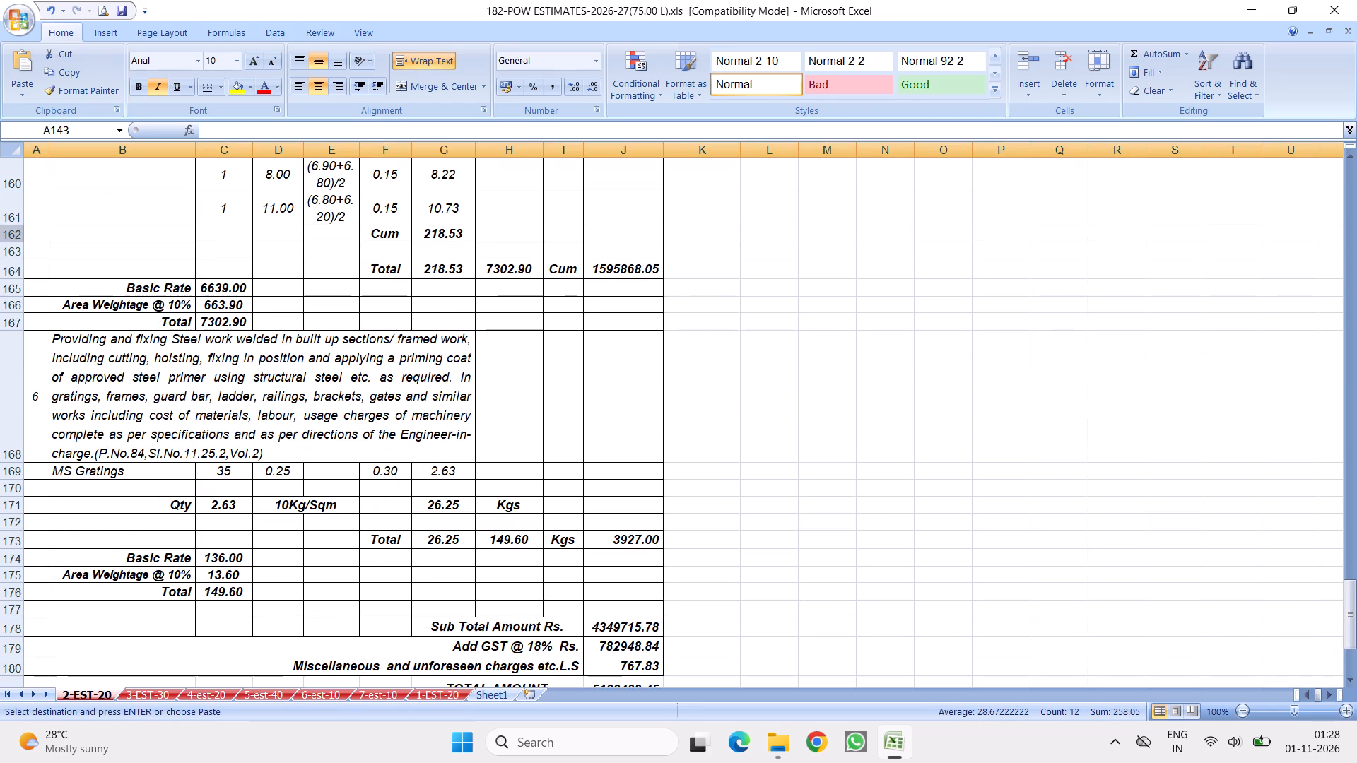
left_click(11, 232)
right_click(11, 232)
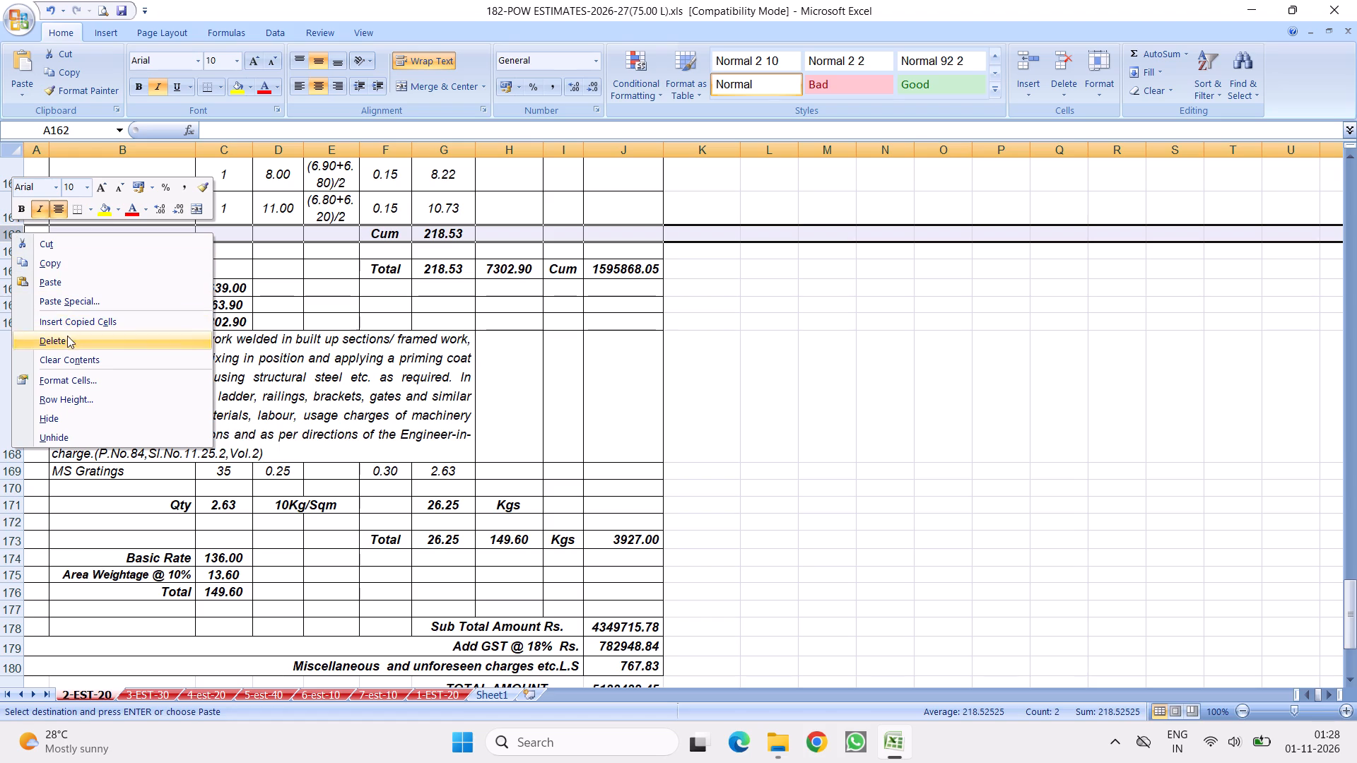
left_click(66, 321)
Set the depth to 0.10 in F162 and fill it down so both the 8th cross and Cross road rows use it.
left_click(380, 248)
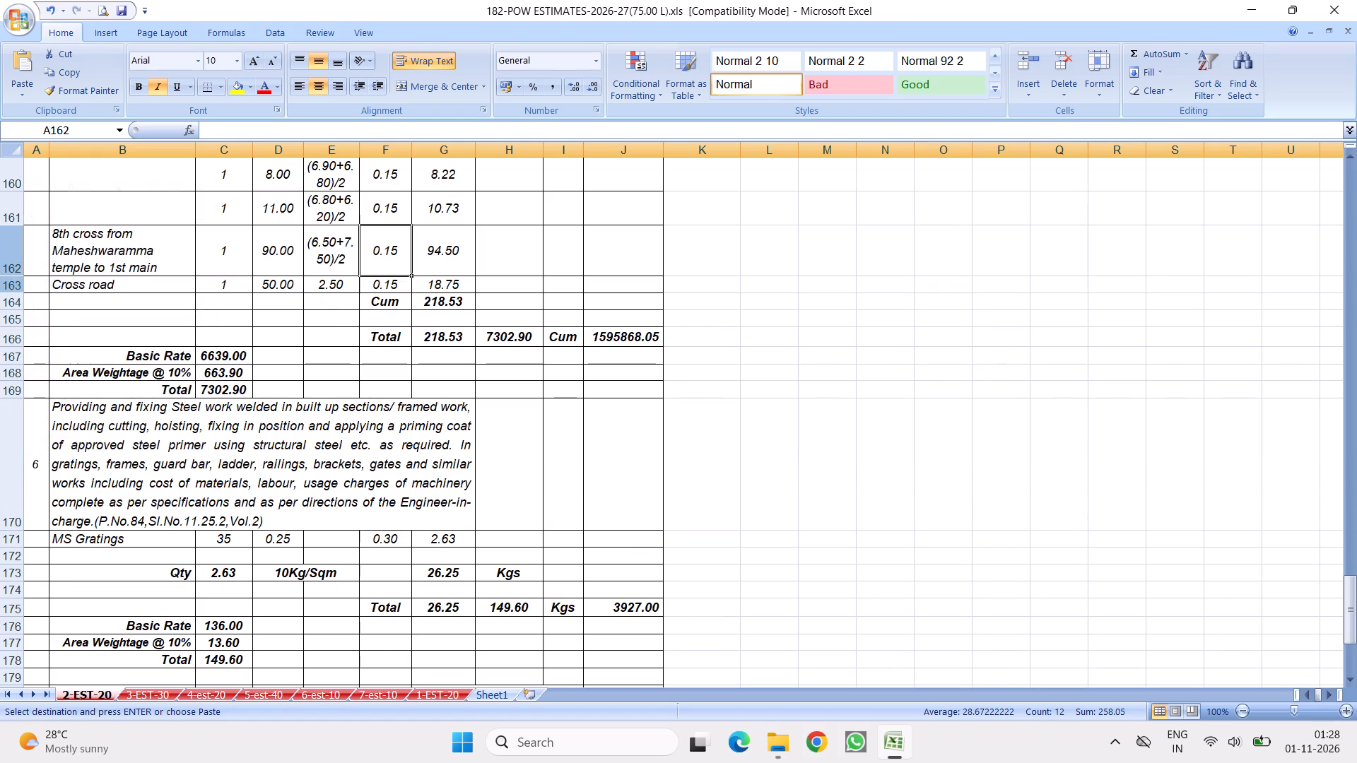
key("period")
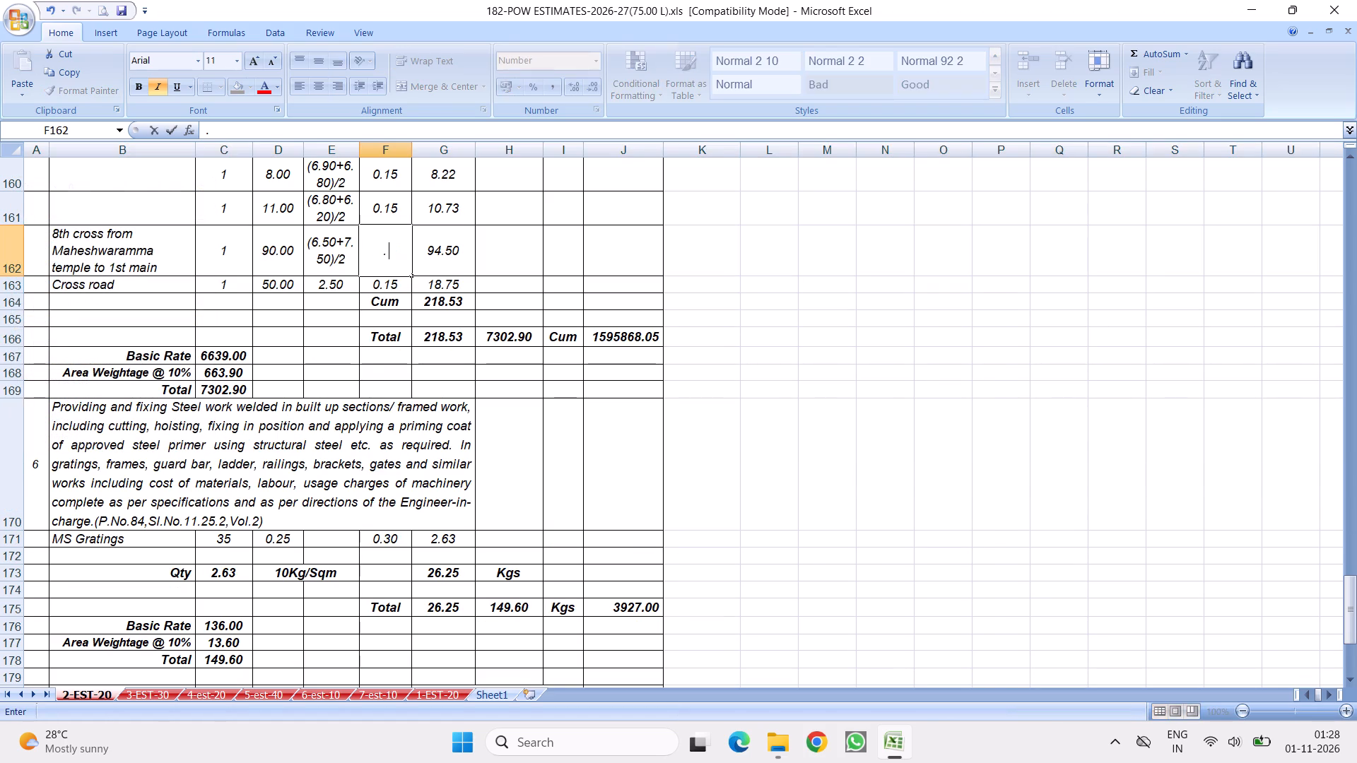
key("1")
left_click(524, 274)
left_click(392, 249)
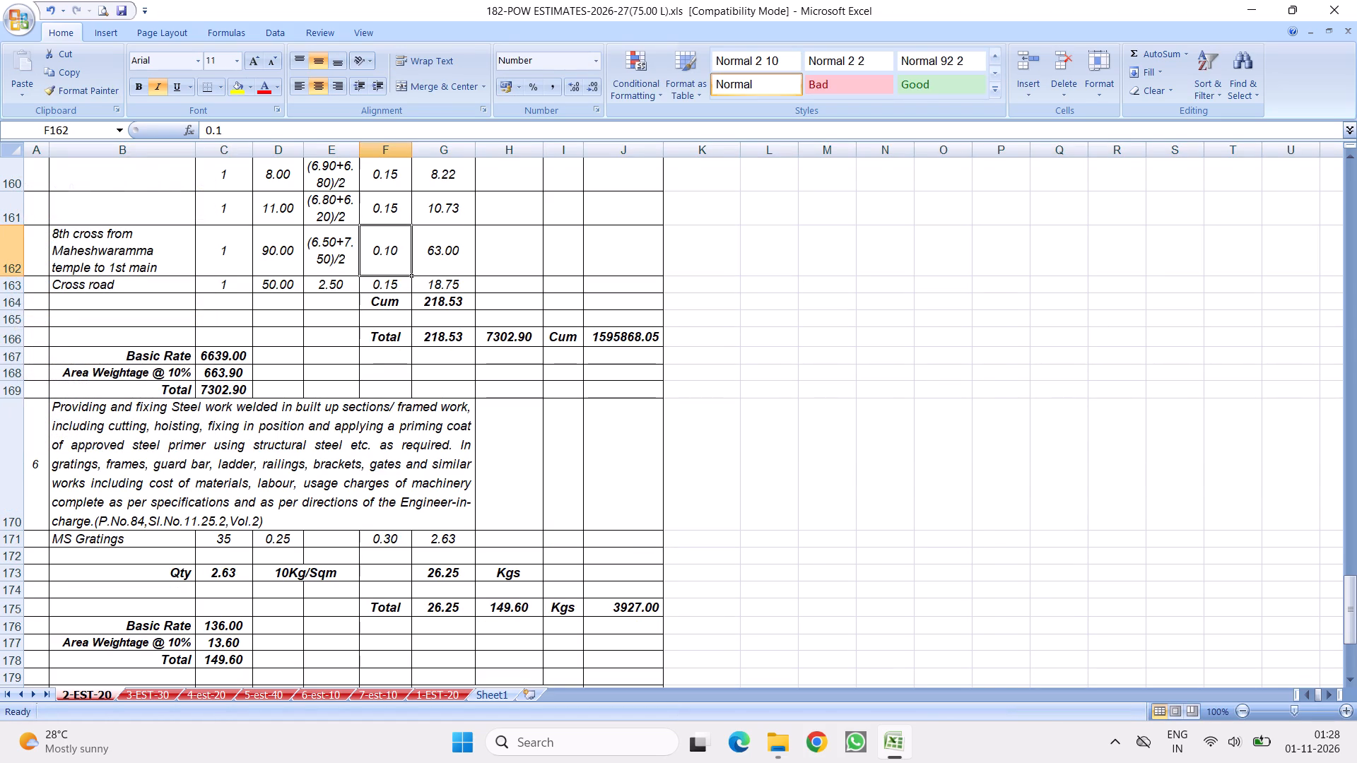
left_click_drag(409, 276, 404, 285)
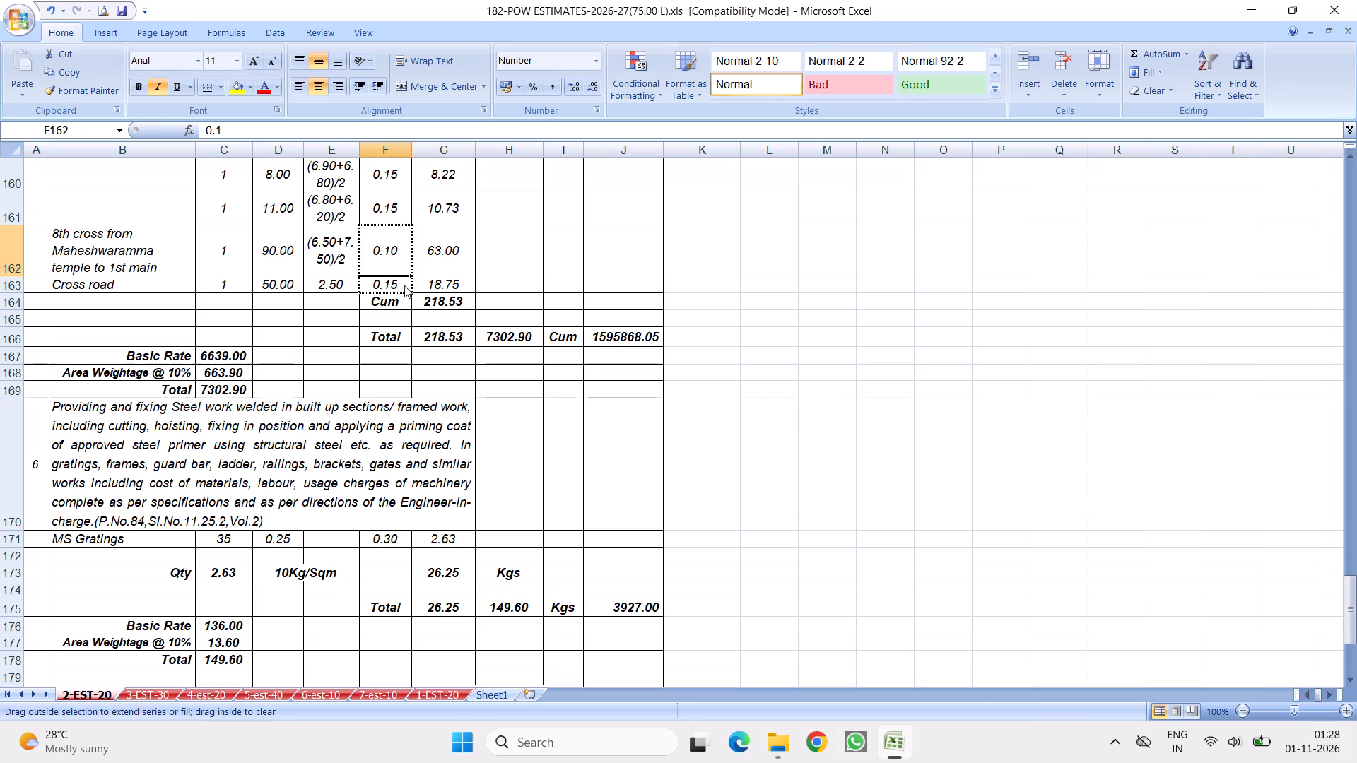
Extend the M30 concrete pavement item's Cum subtotal to cover the two inserted rows, using =SUM(G153:G163), and recheck its range.
left_click(447, 303)
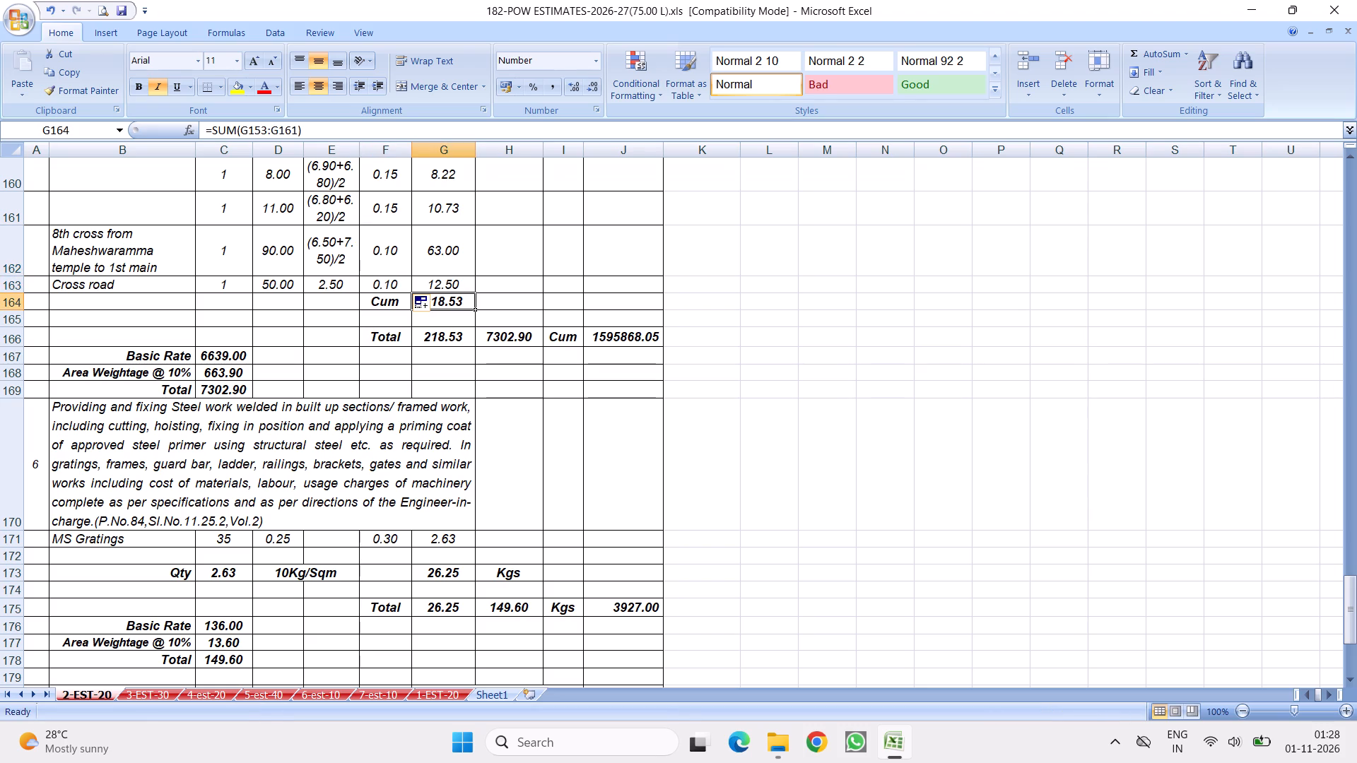
left_click(311, 127)
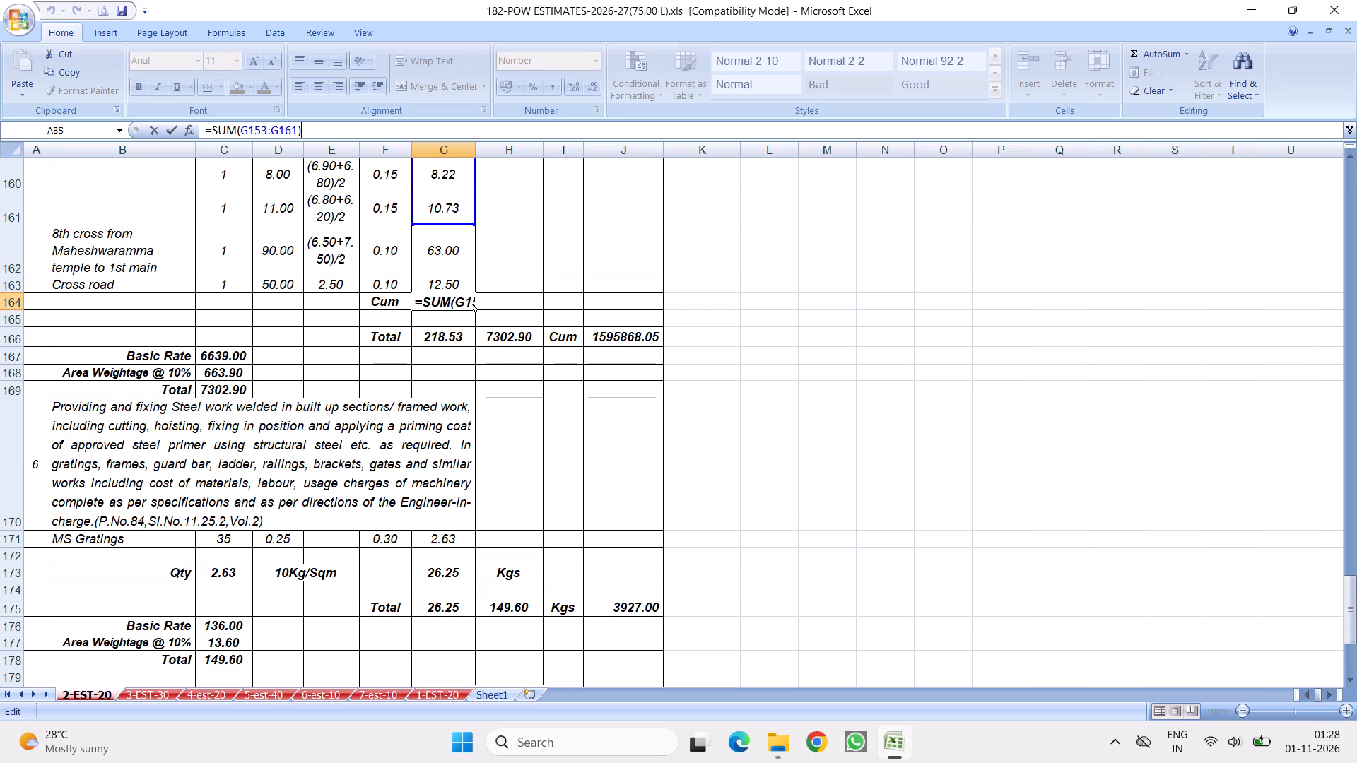
left_click_drag(476, 223, 459, 300)
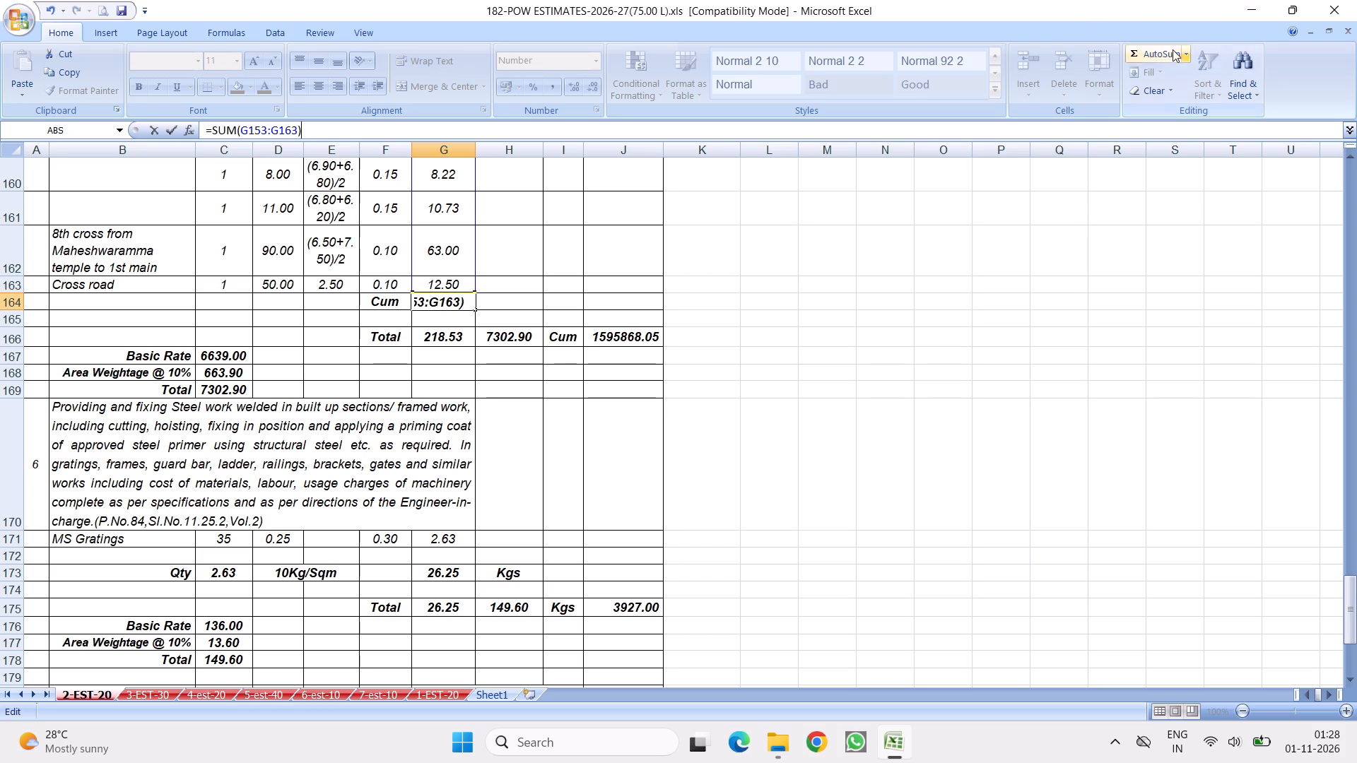
left_click(1134, 54)
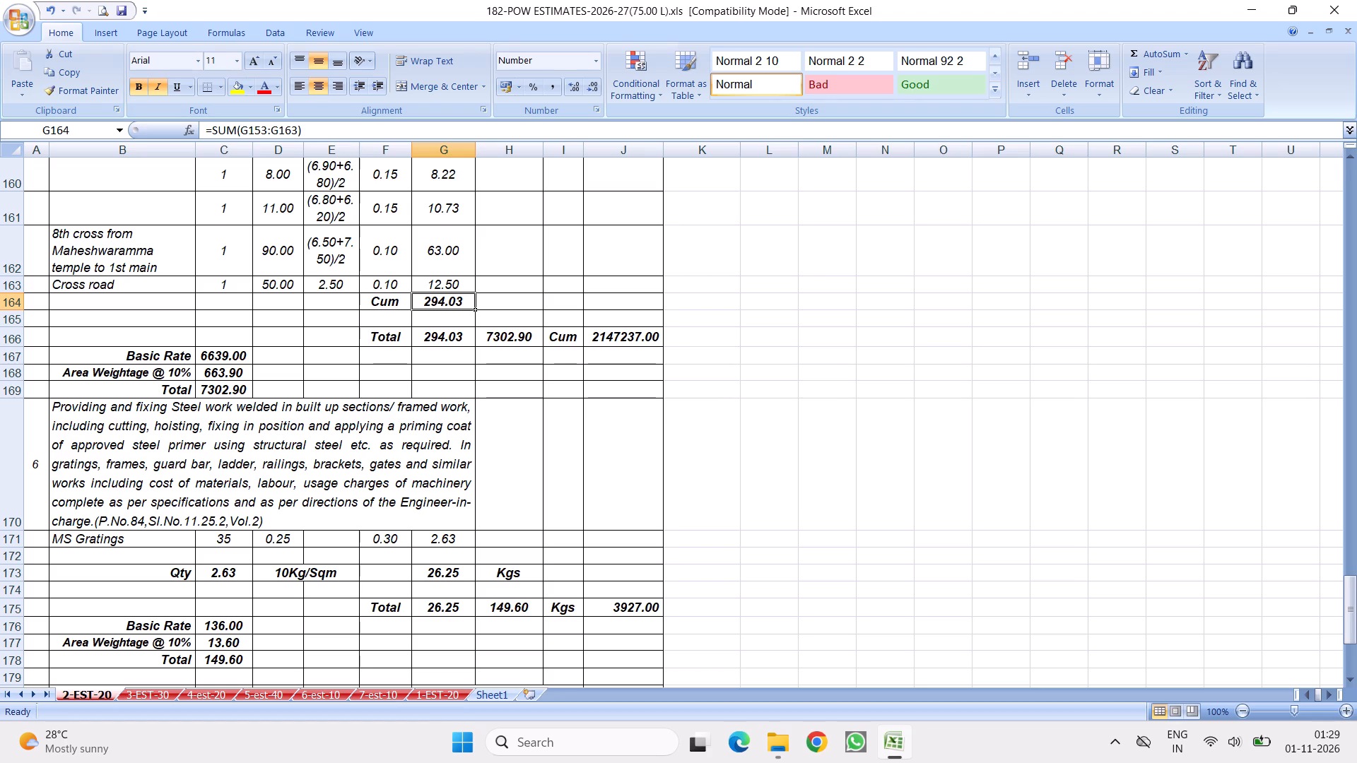
left_click(546, 278)
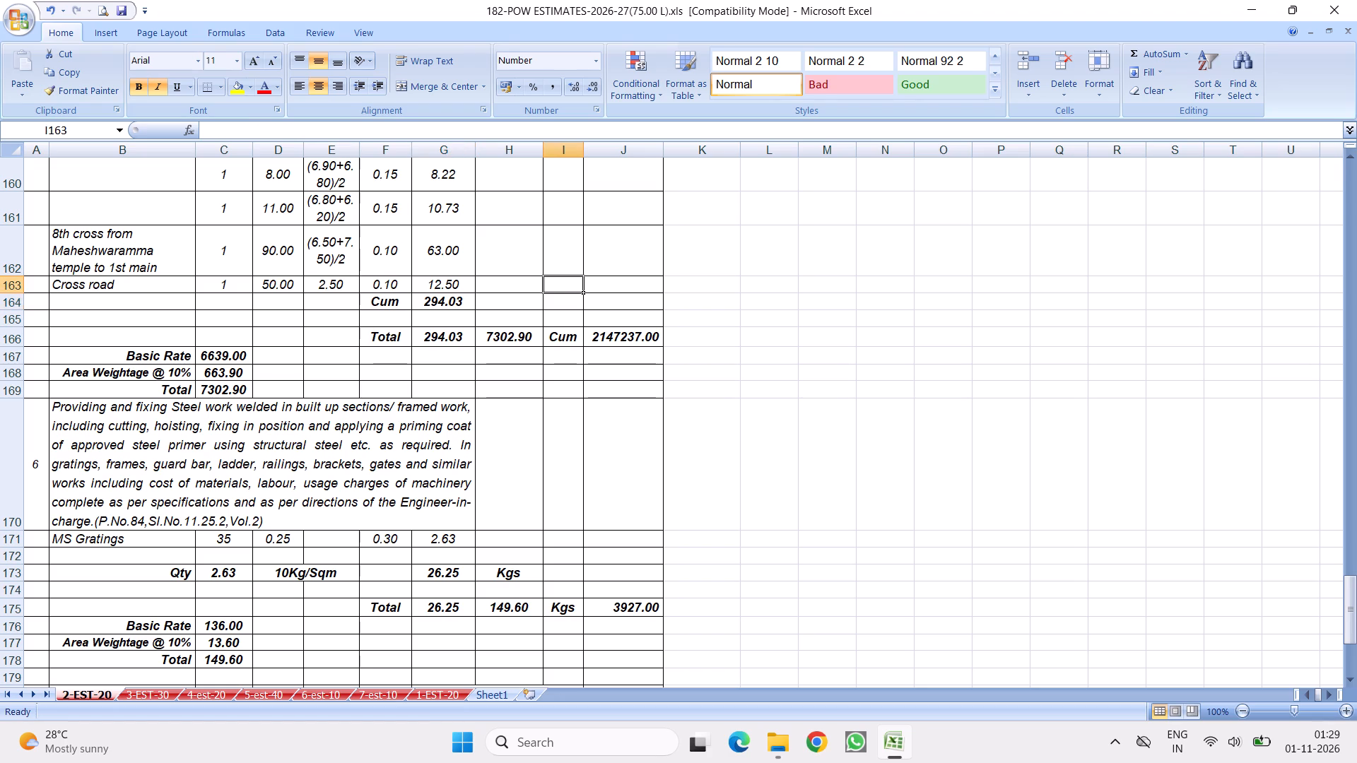
left_click(437, 301)
left_click(290, 128)
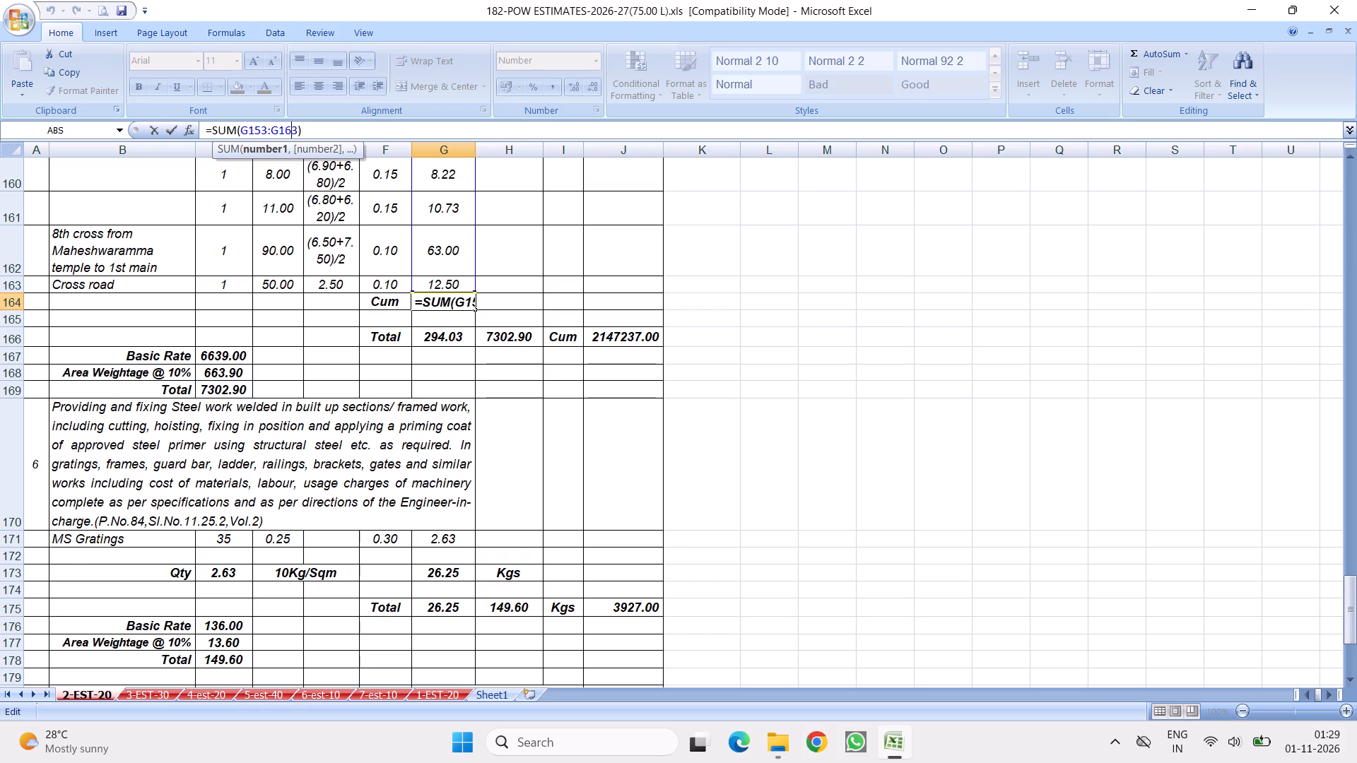
left_click(504, 373)
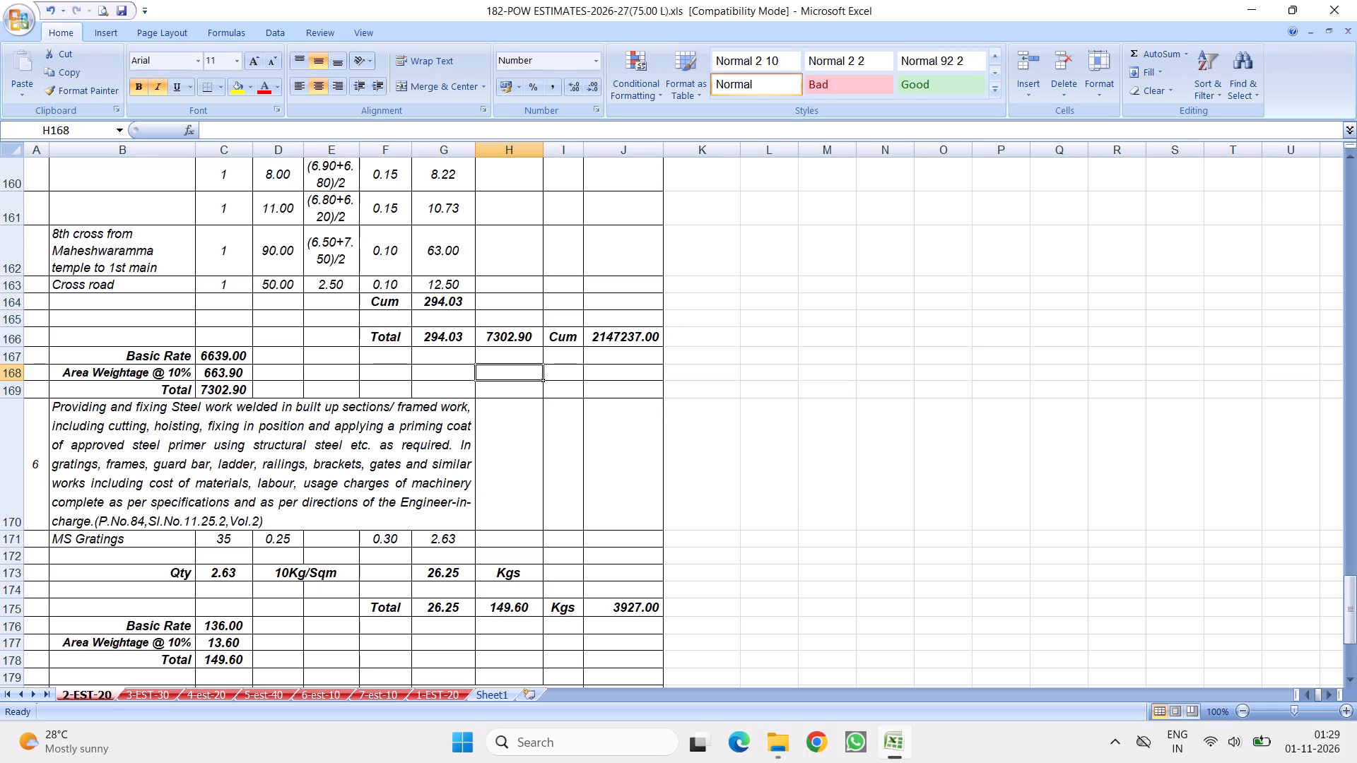
scroll(310, 379, "down", 3)
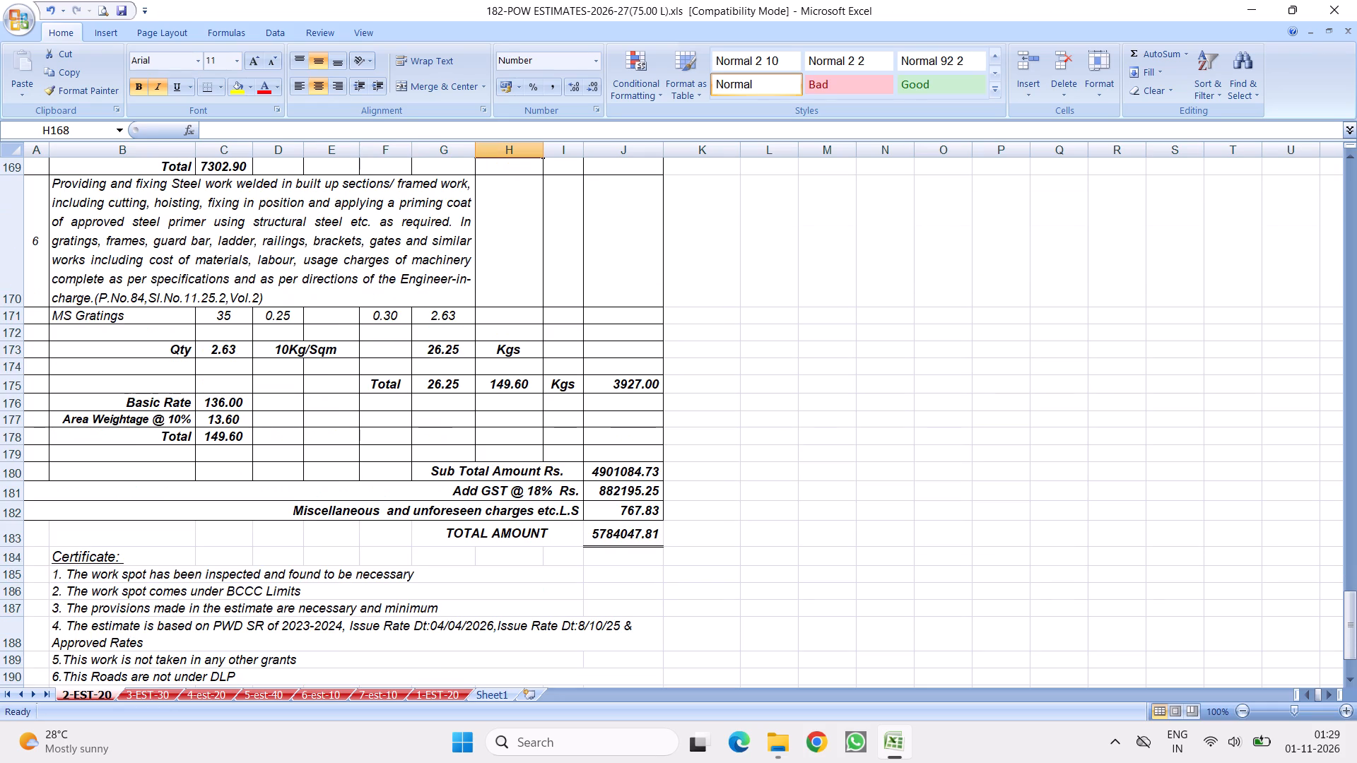
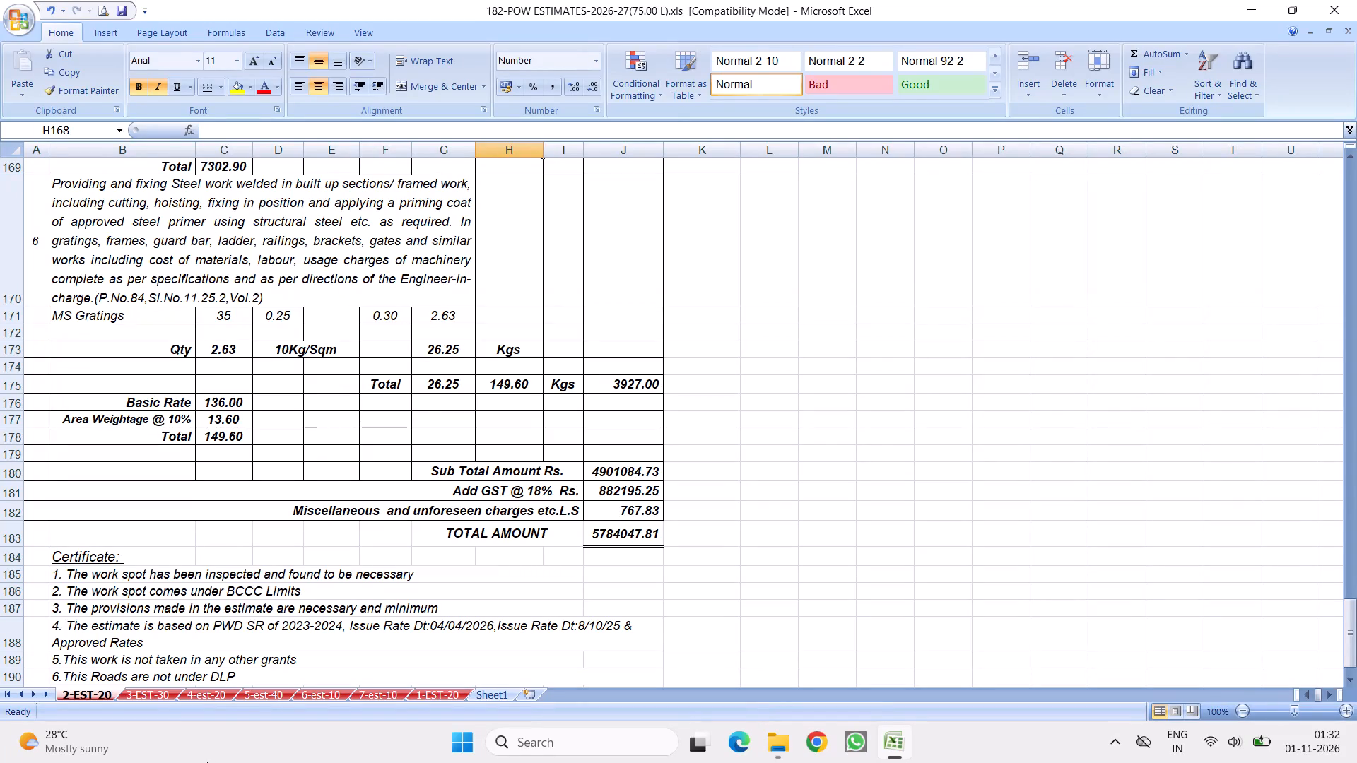
Copy the drain covering slabs removal and refixing item, rows 6 to 15 of 3-EST-30, and insert it above the earth work excavation item in 2-EST-20.
left_click(146, 697)
left_click(165, 302)
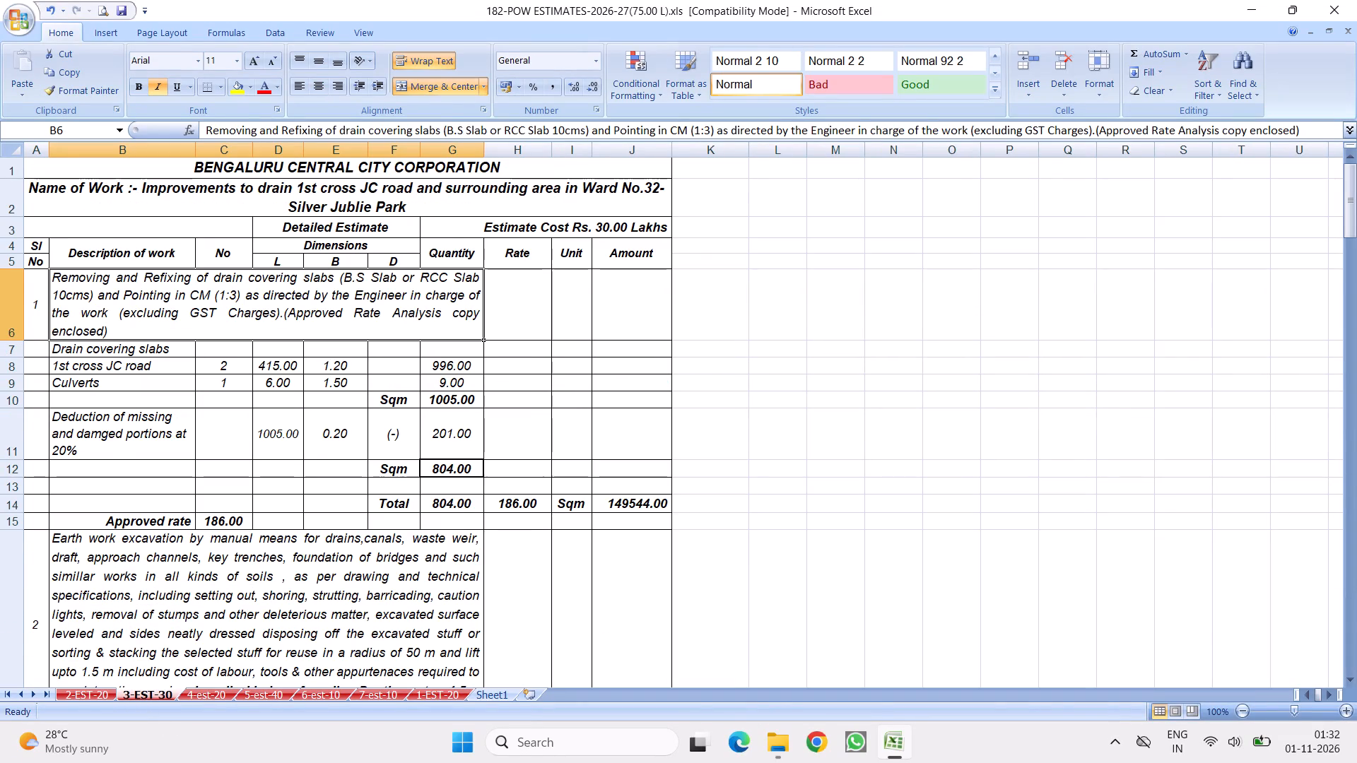
left_click_drag(0, 308, 3, 516)
right_click(115, 288)
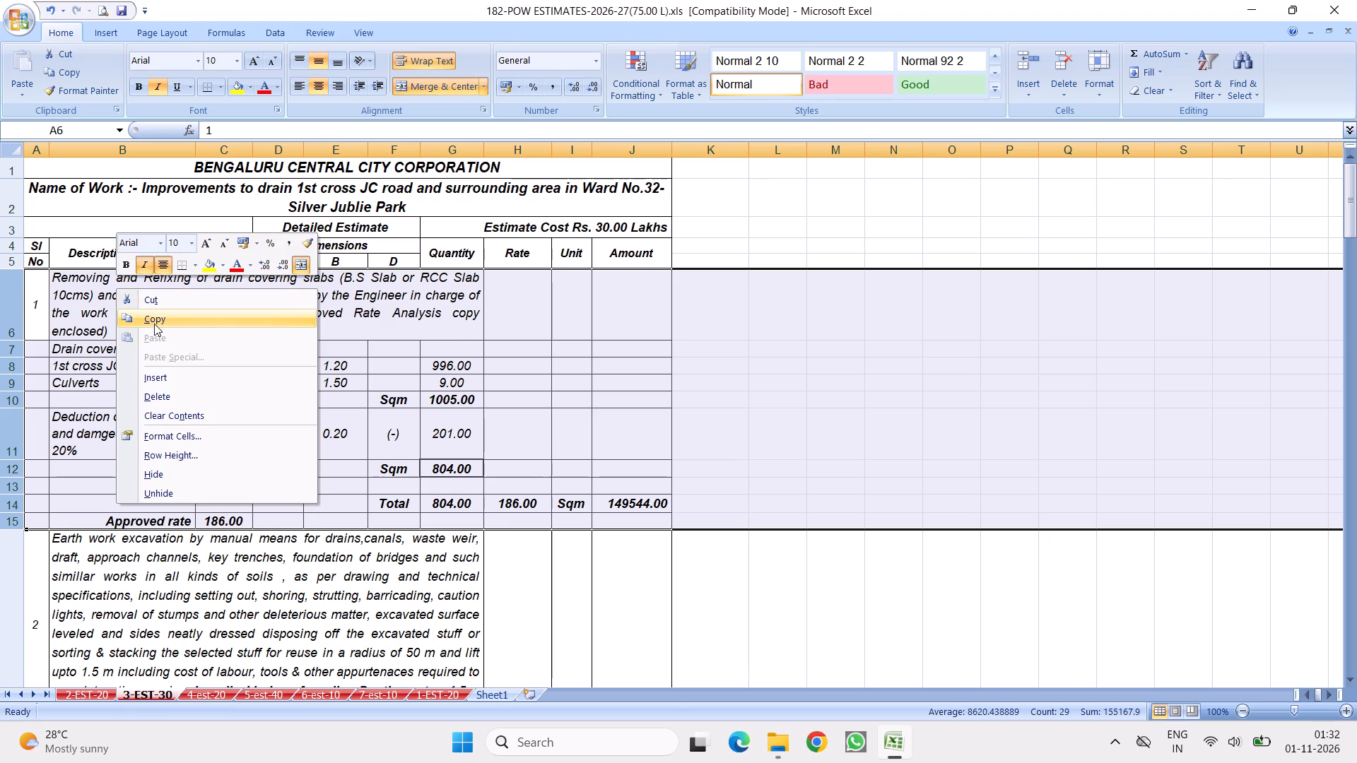
left_click(155, 316)
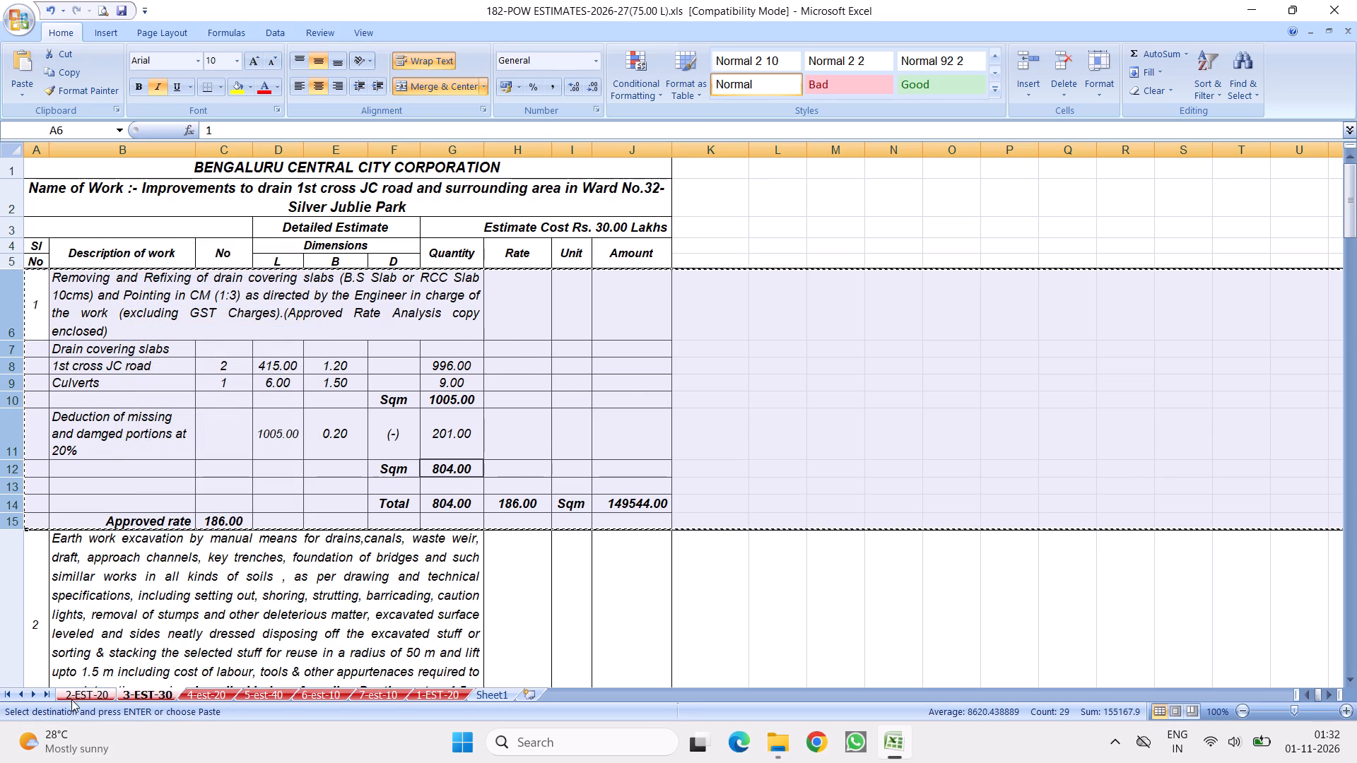
left_click(72, 694)
scroll(235, 424, "up", 3)
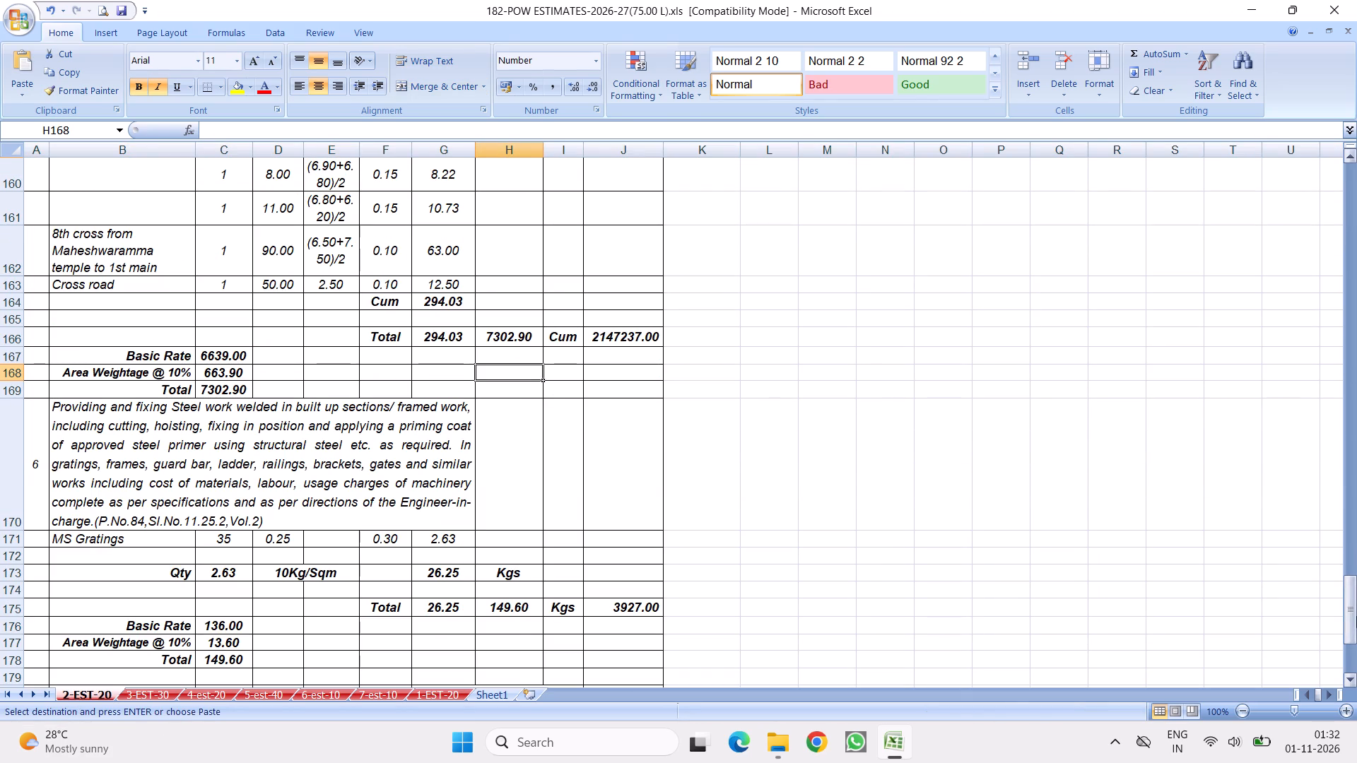
left_click_drag(1352, 610, 1353, 103)
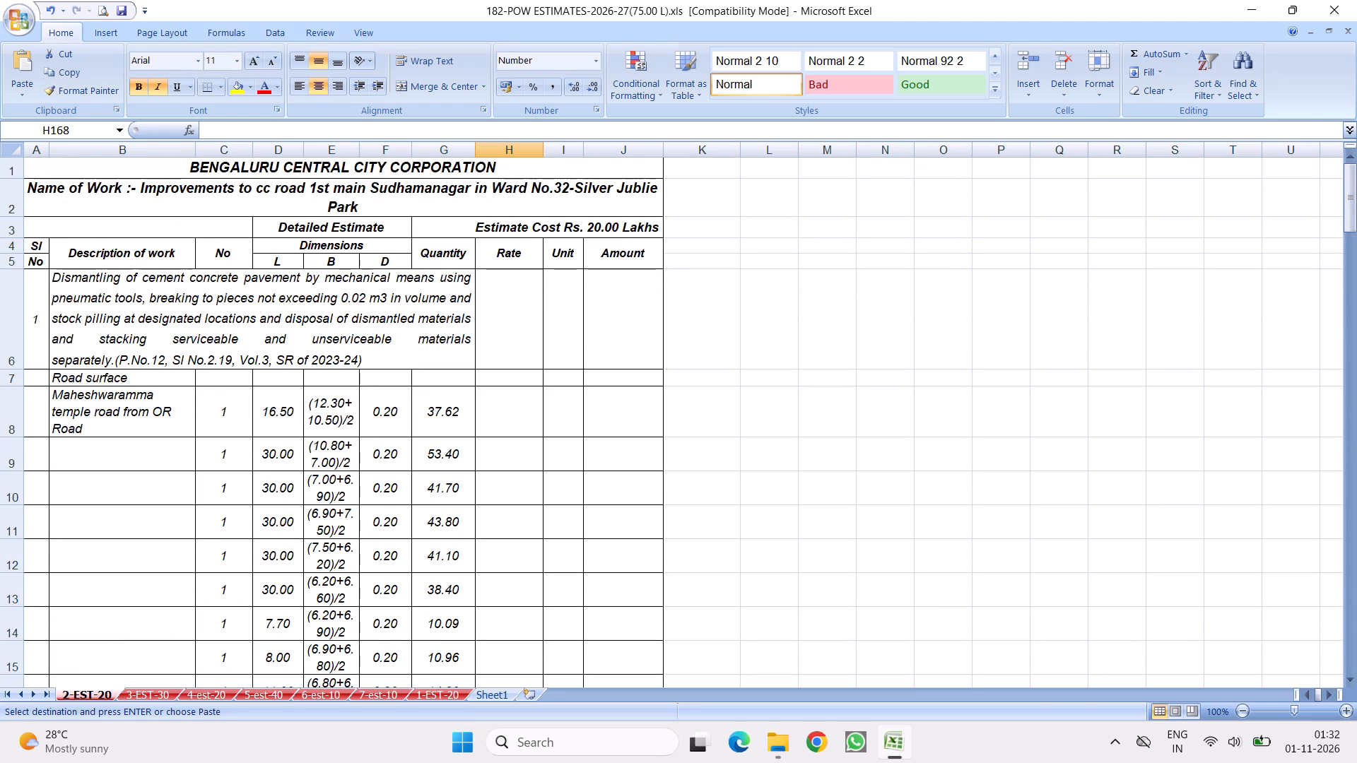
left_click(3, 316)
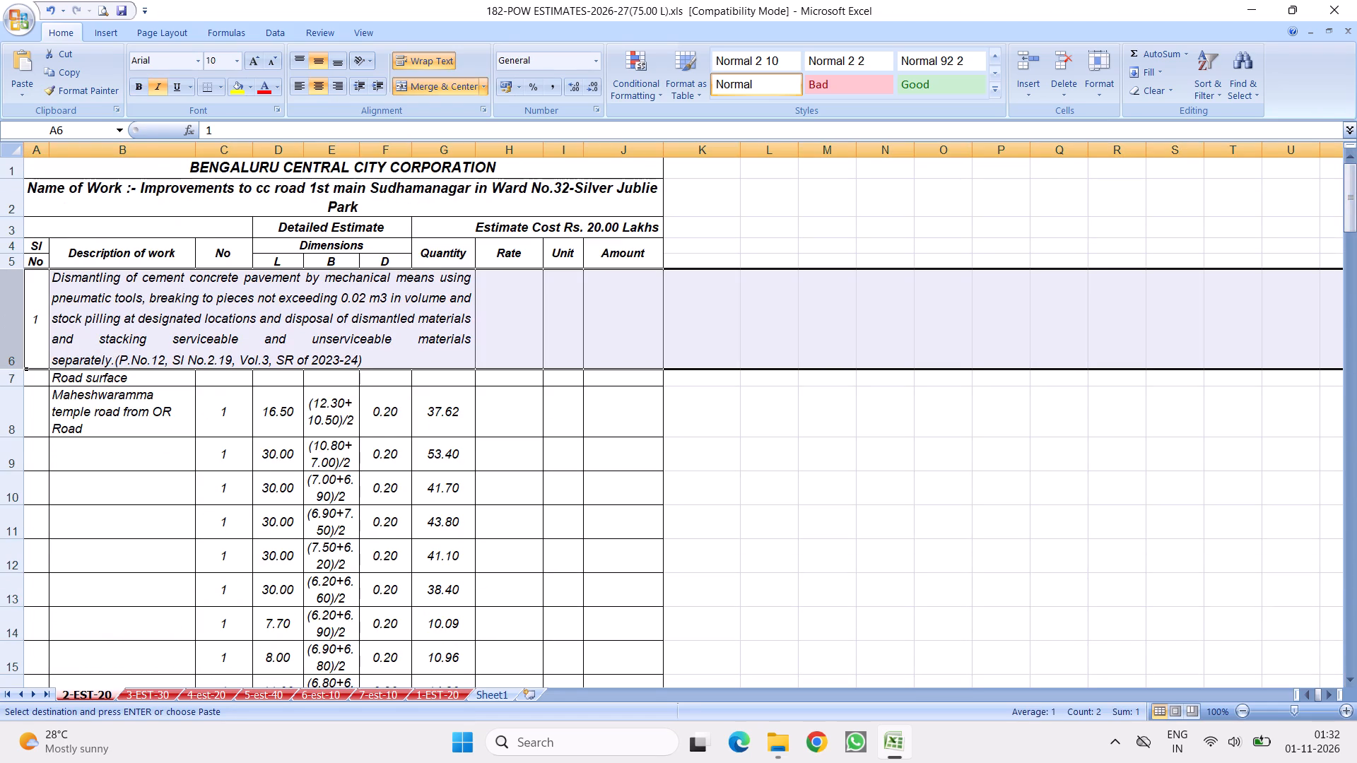
scroll(161, 324, "down", 5)
scroll(208, 301, "up", 5)
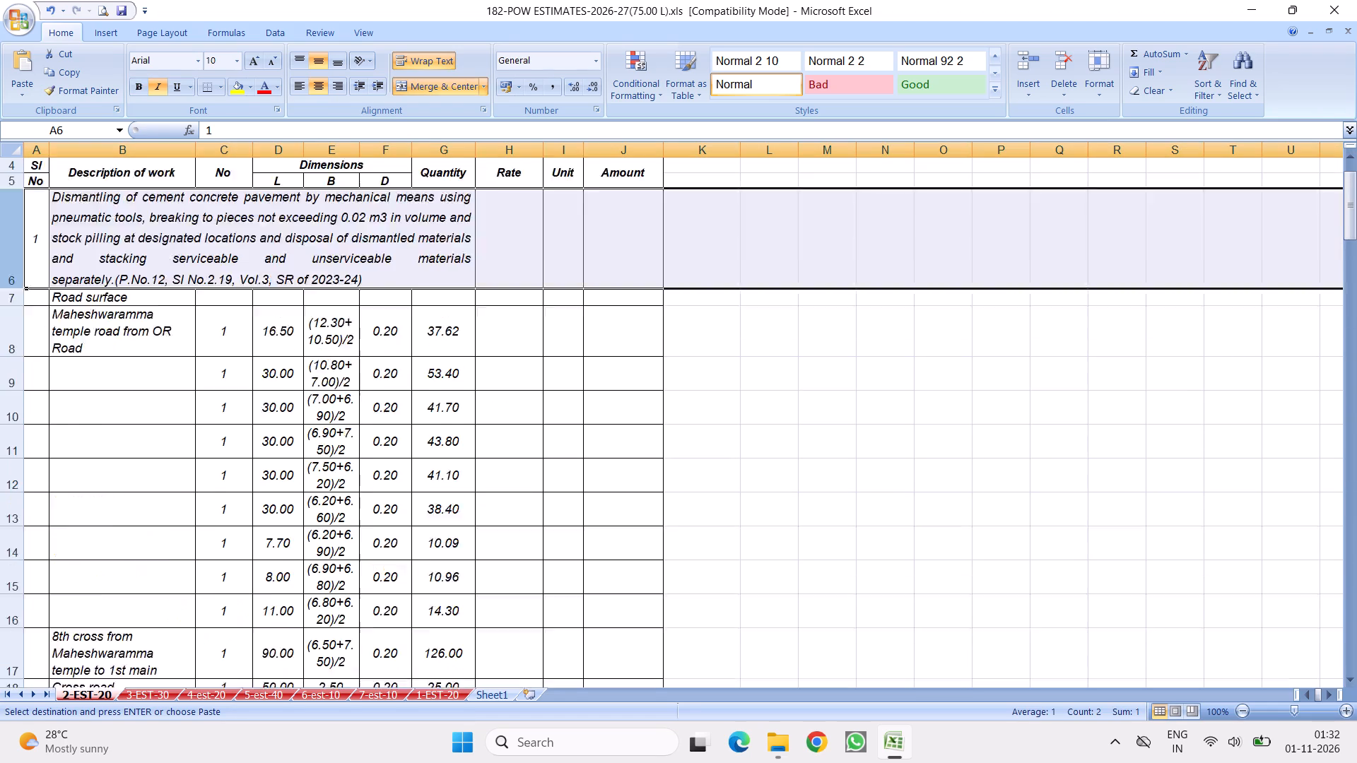
scroll(283, 412, "down", 5)
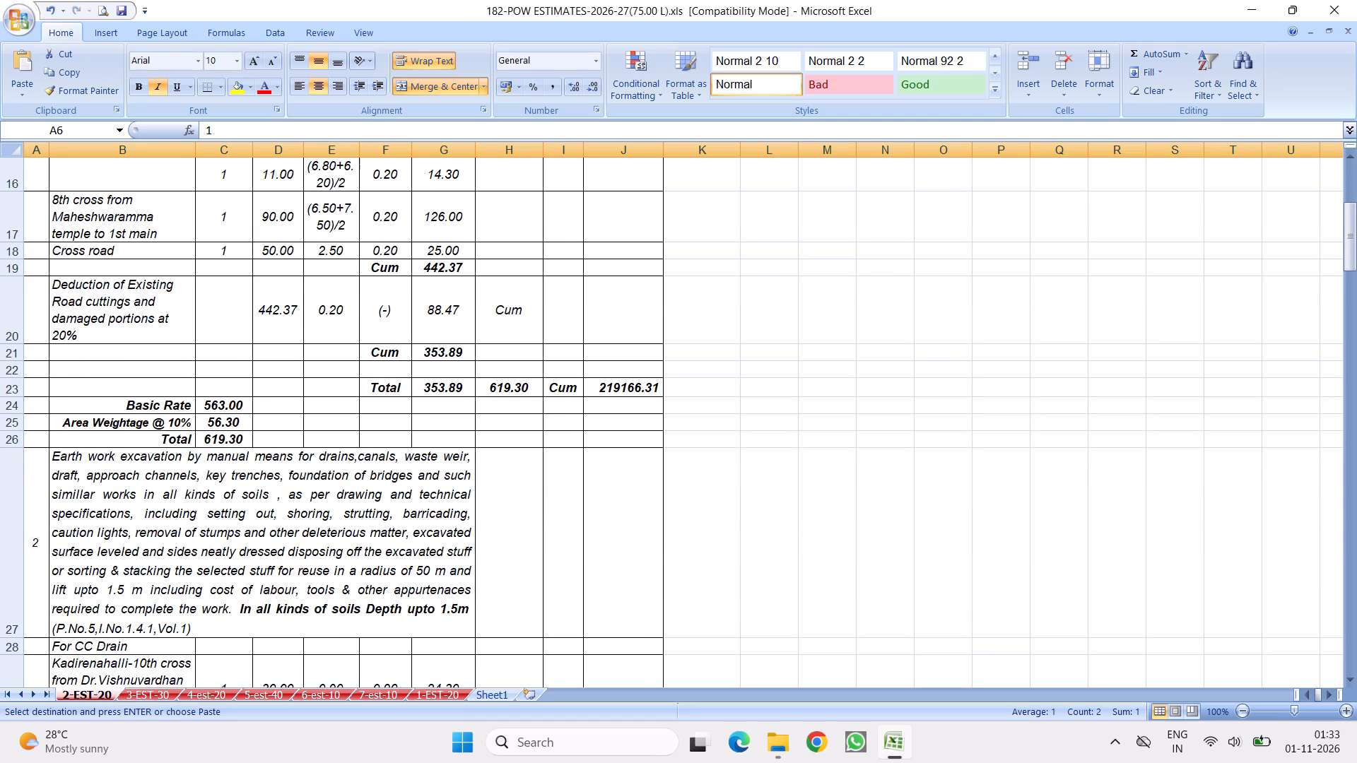
scroll(303, 413, "down", 3)
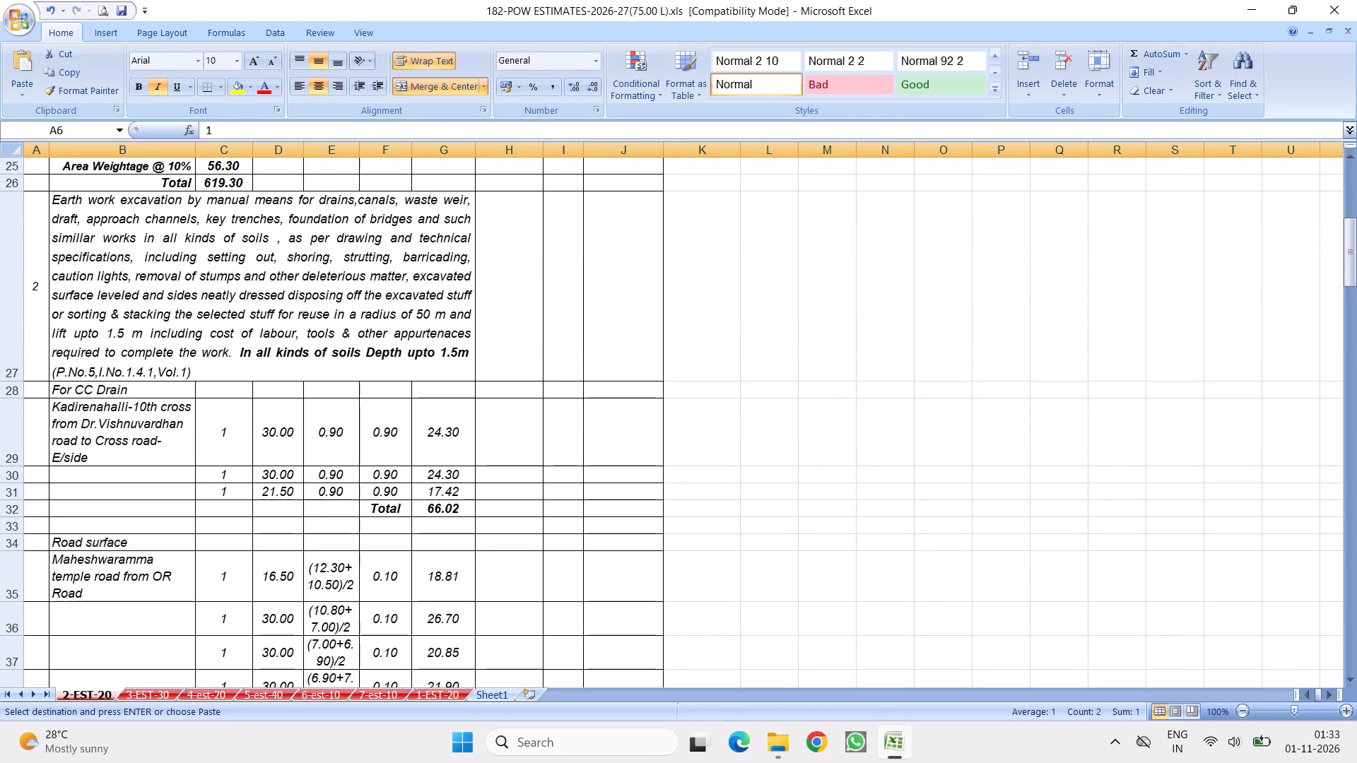
left_click(4, 304)
right_click(4, 304)
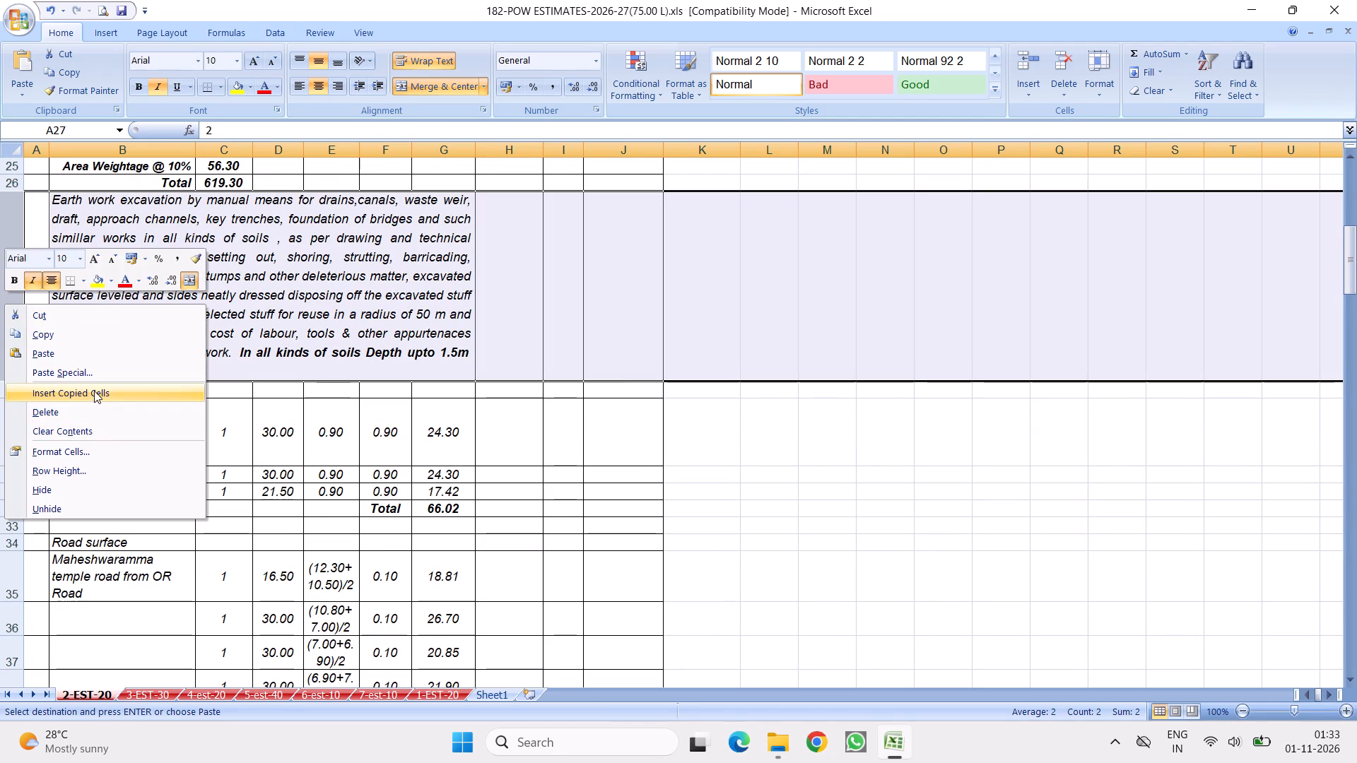
left_click(93, 389)
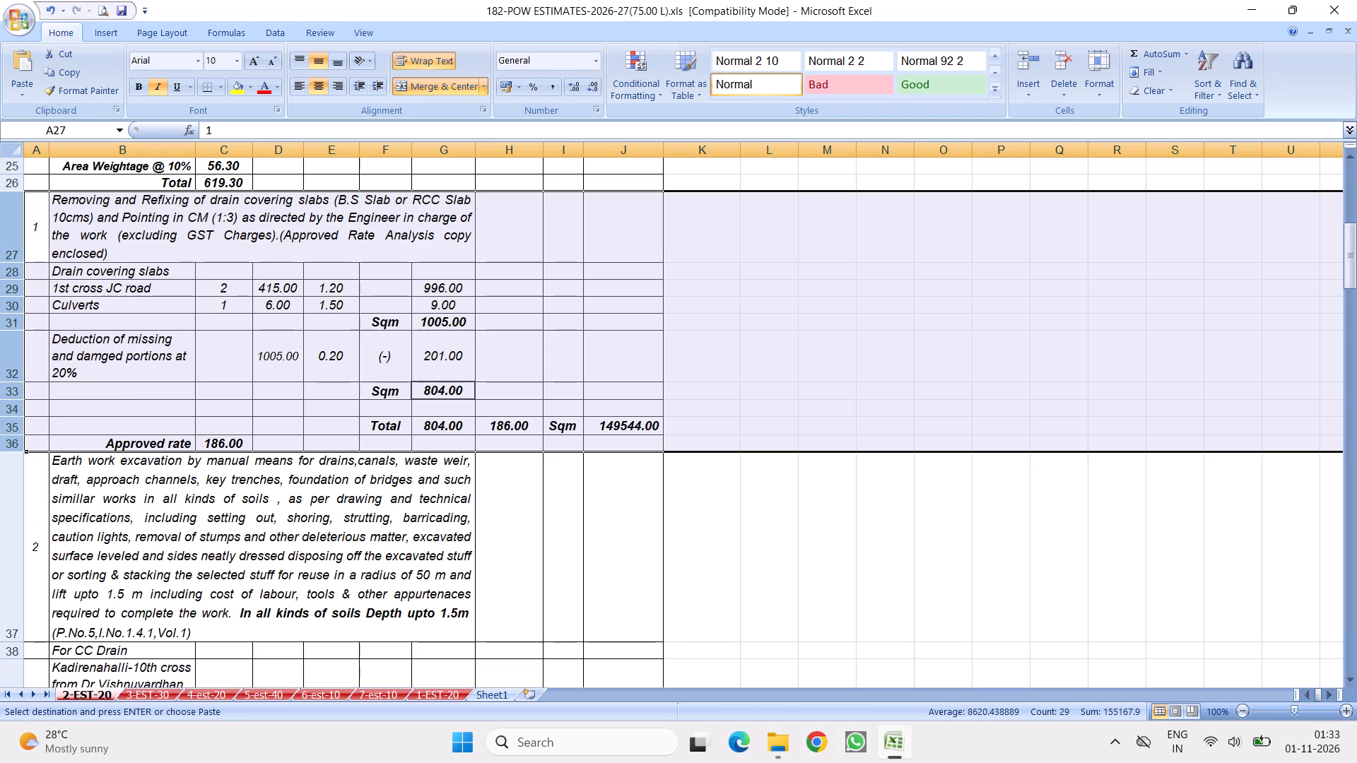
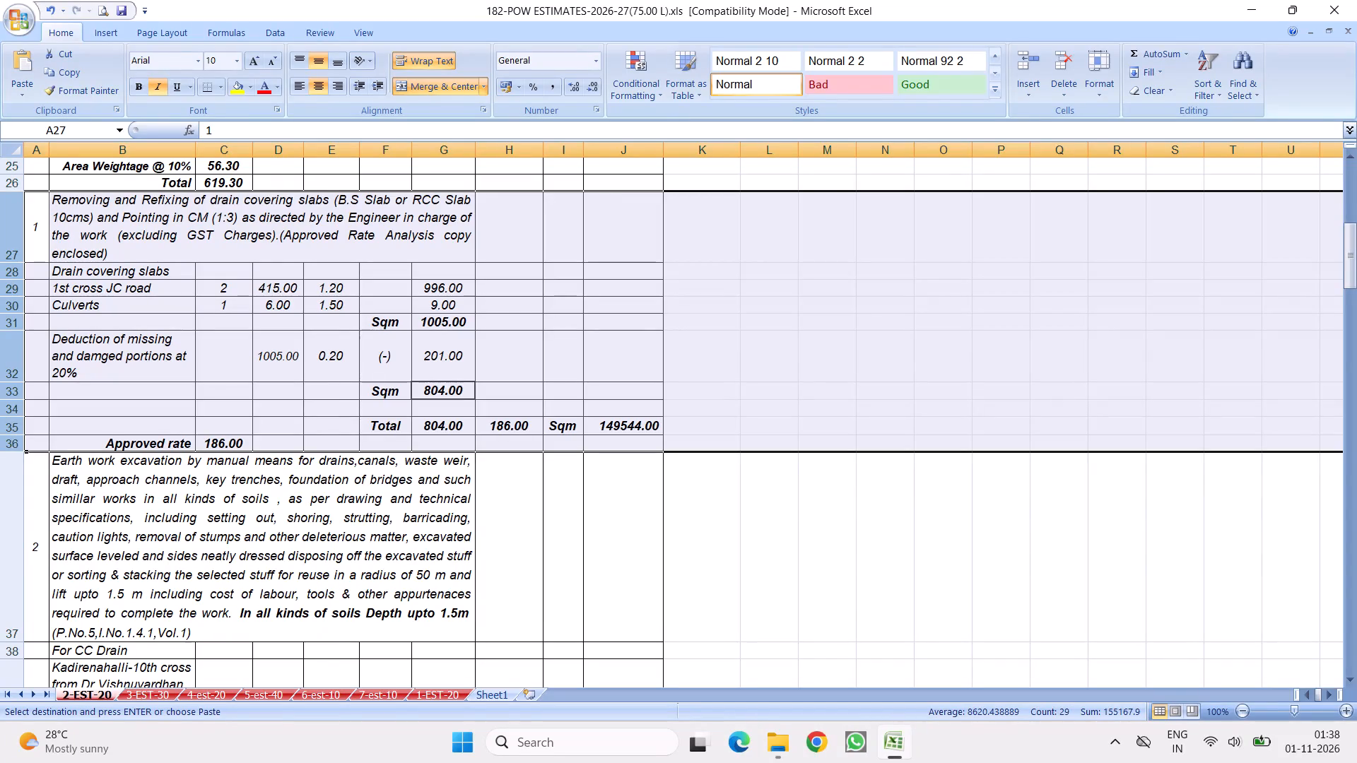
Insert three blank rows between the Culverts row and the first Sqm subtotal of the drain covering slabs item.
left_click(168, 300)
left_click_drag(13, 321, 24, 389)
right_click(114, 345)
left_click(163, 437)
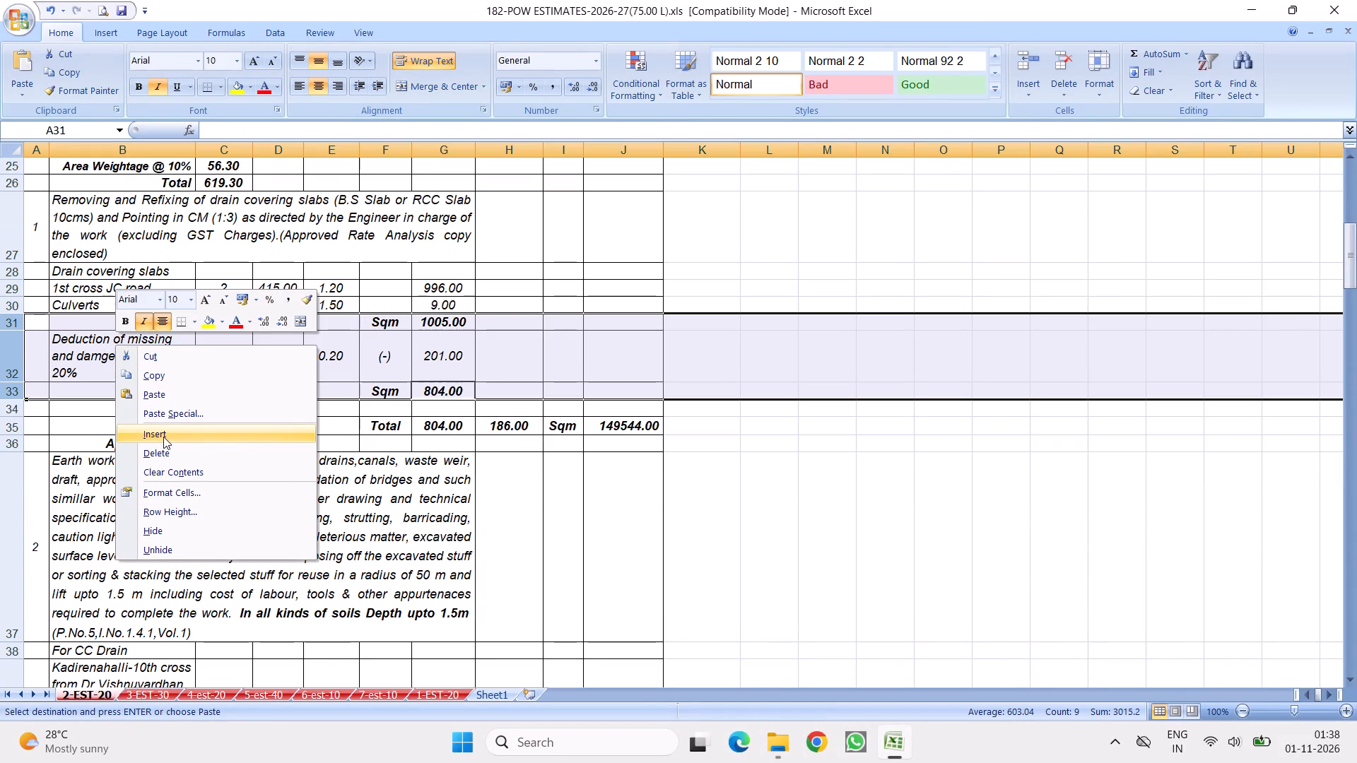
Replace the 1st cross JC road description in the drain covering slabs item with "Maheshwaramma temple road from OR Road".
left_click(104, 288)
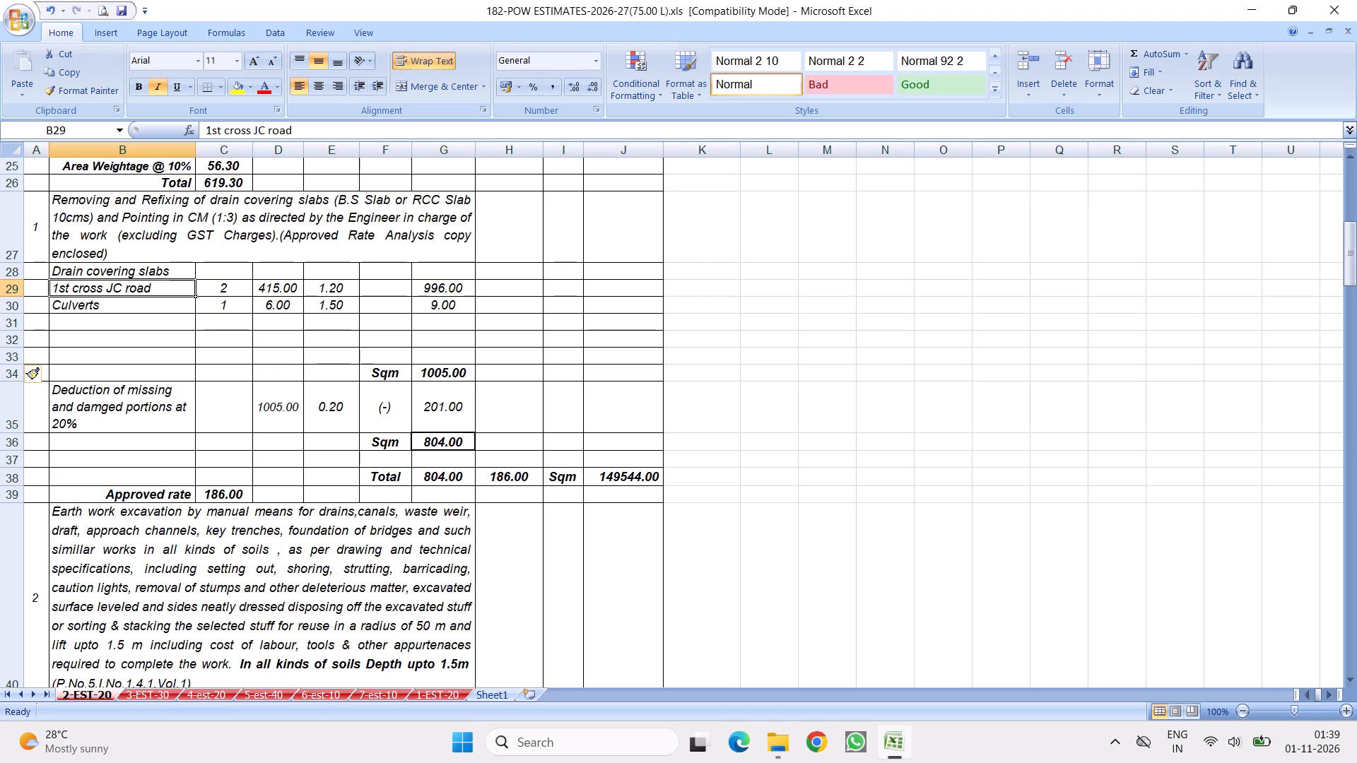
type("Maheshwaramma temple road from")
key("space")
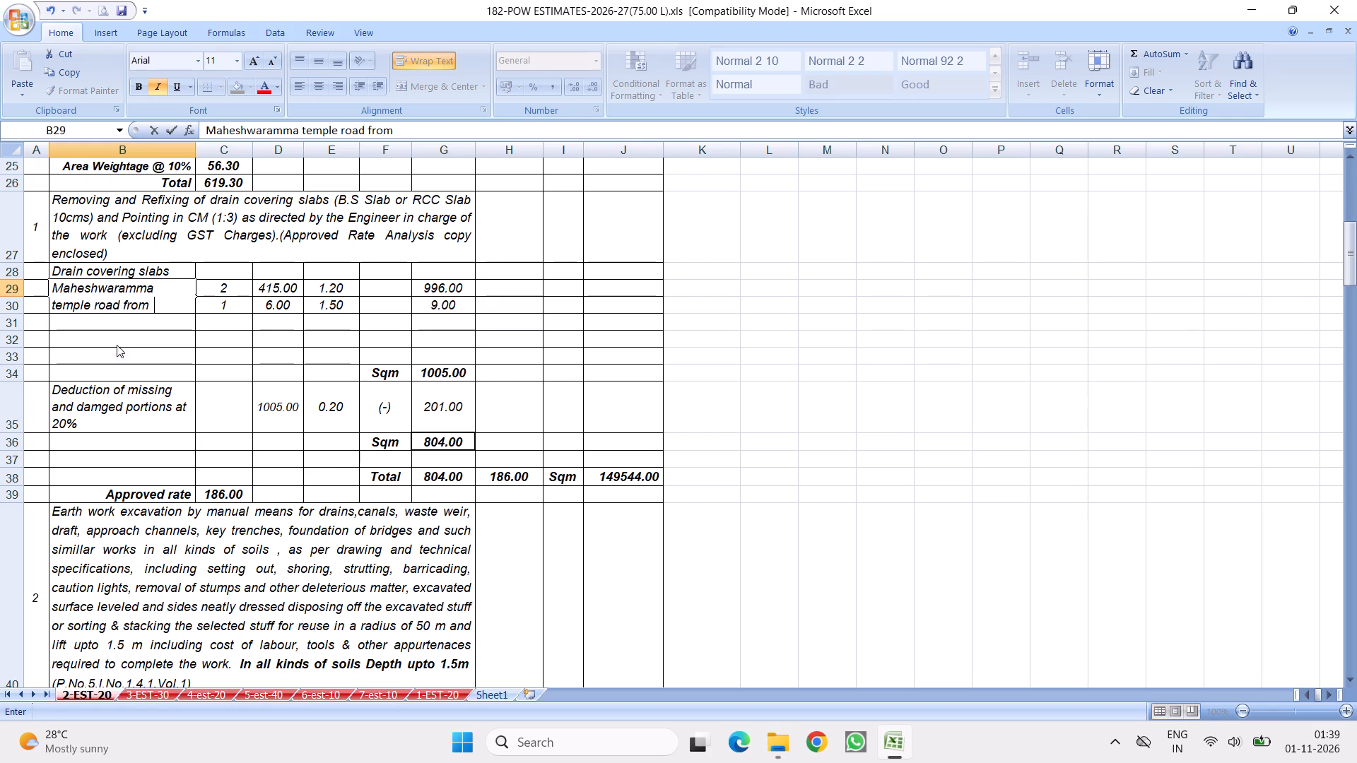
type("OR Road t")
key("BackSpace")
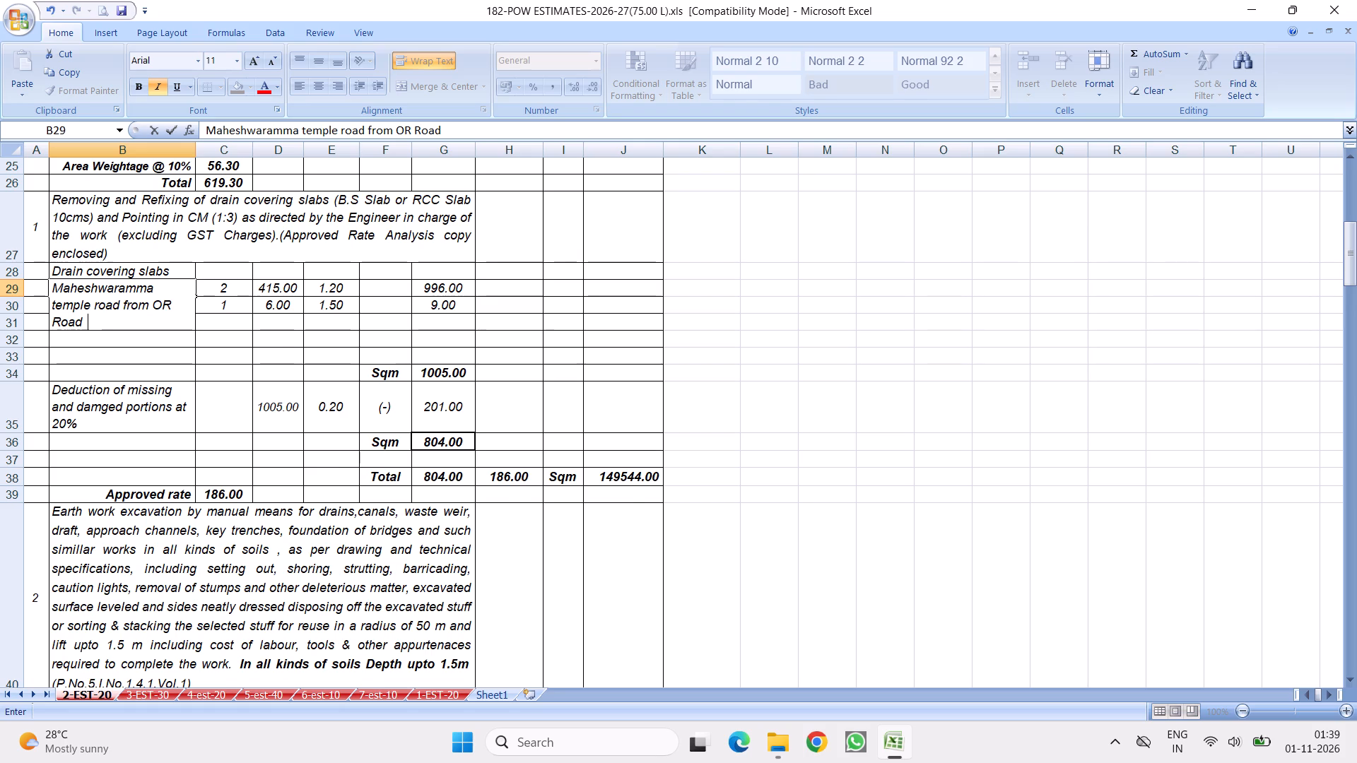
left_click(244, 369)
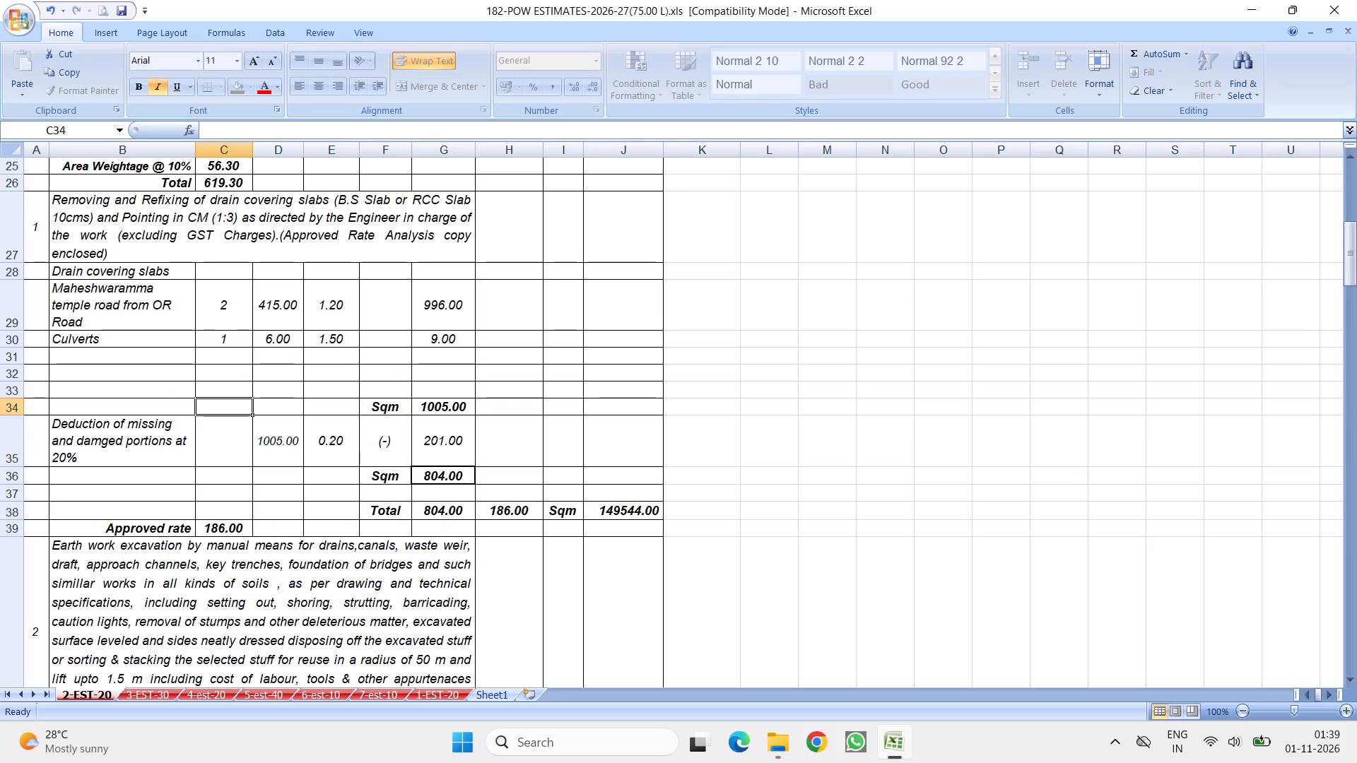
Select the quantity cell C29 in the Maheshwaramma temple road row.
left_click(230, 315)
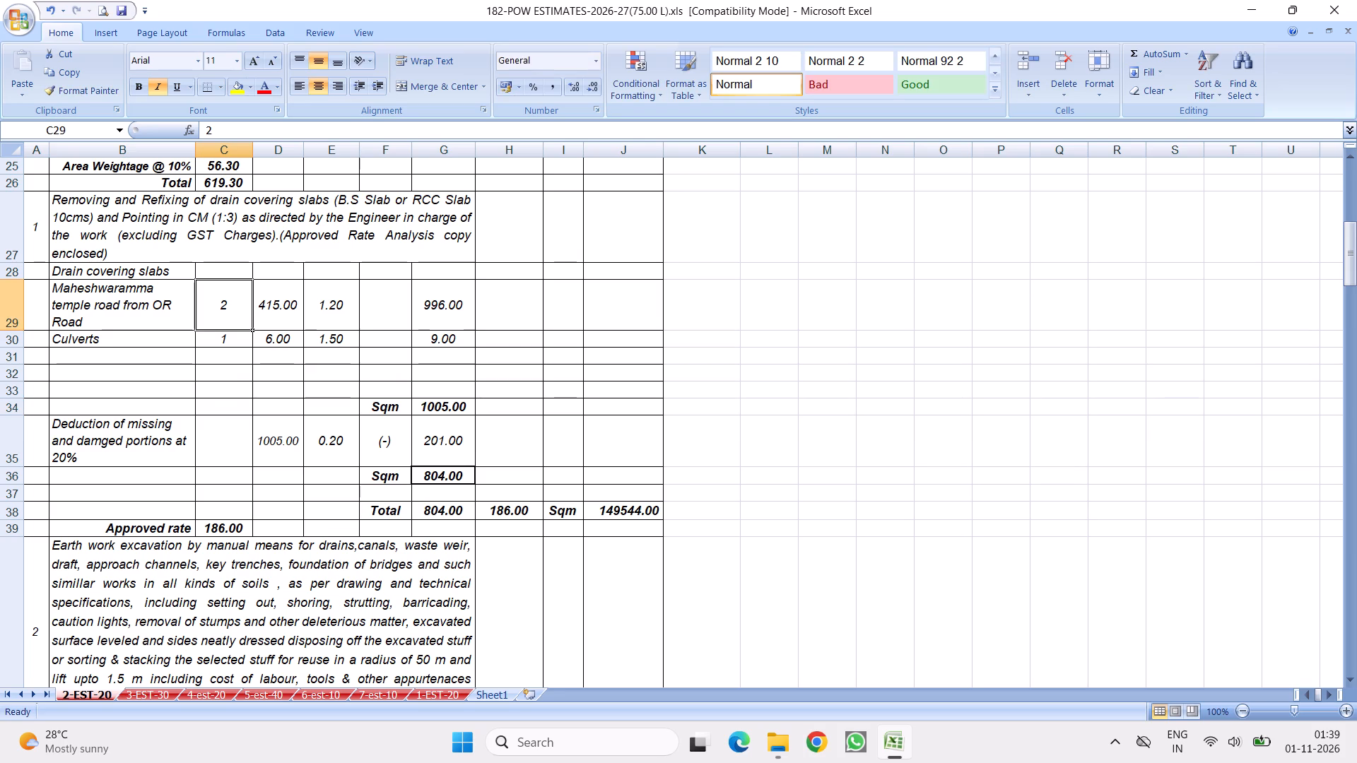
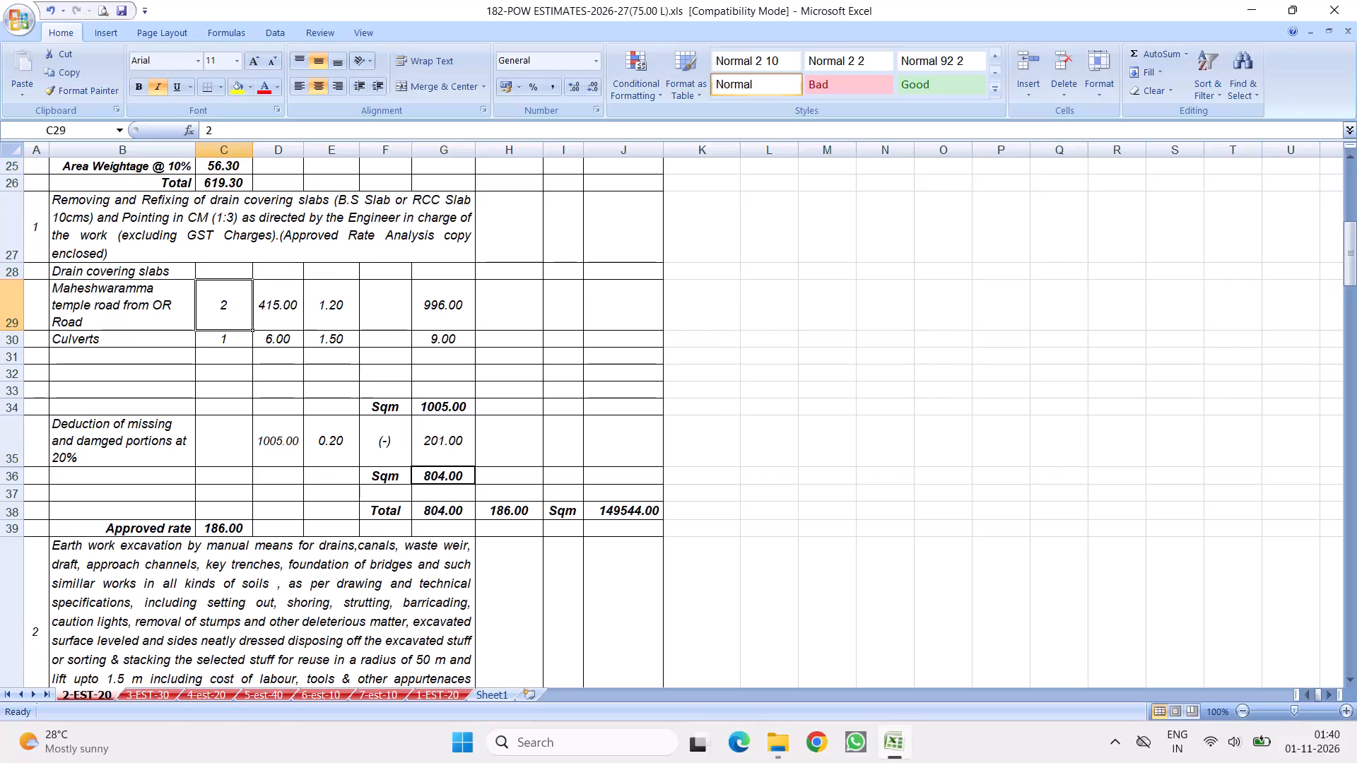
Set the Maheshwaramma temple road row of the drain covering slabs item to length 155 and breadth 1.5.
left_click(280, 309)
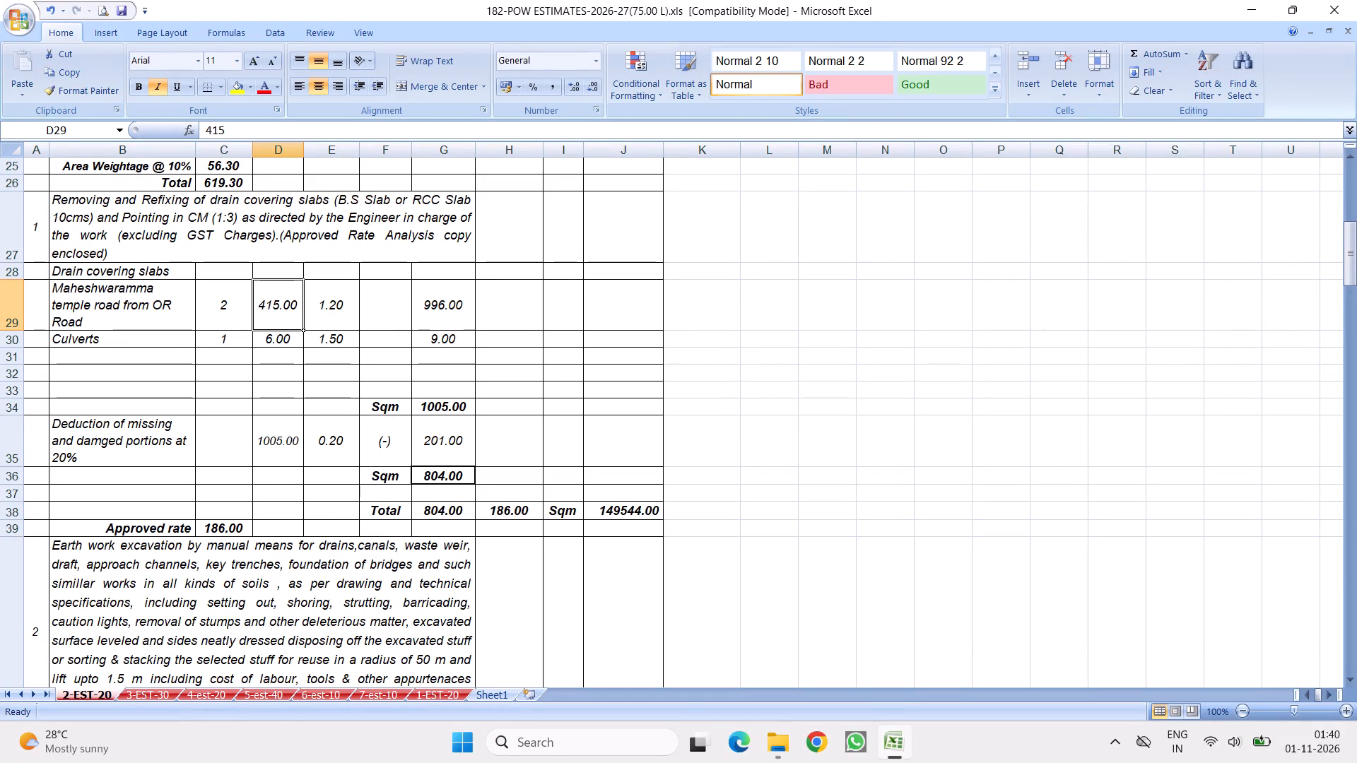
key("1")
key("5")
key("5")
left_click(487, 358)
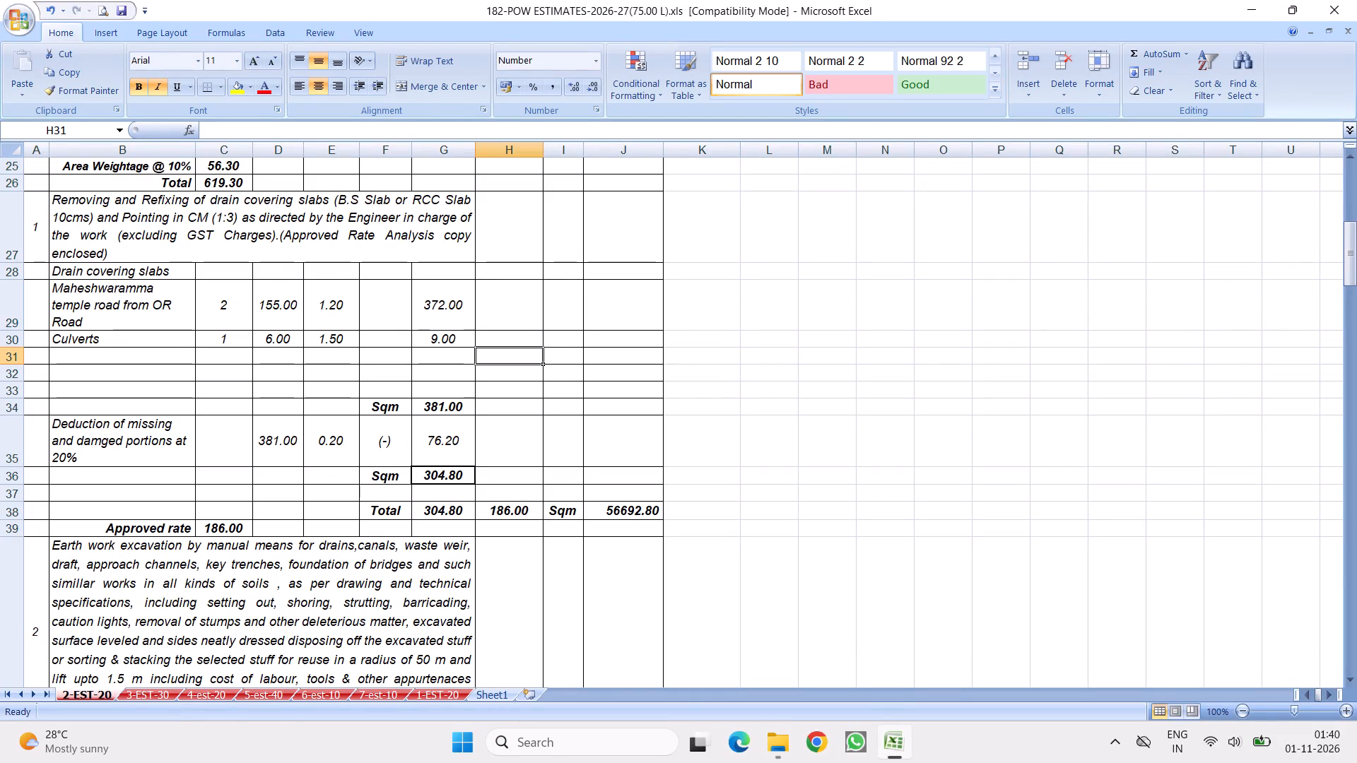
left_click(334, 308)
key("1")
key("period")
key("5")
left_click(531, 374)
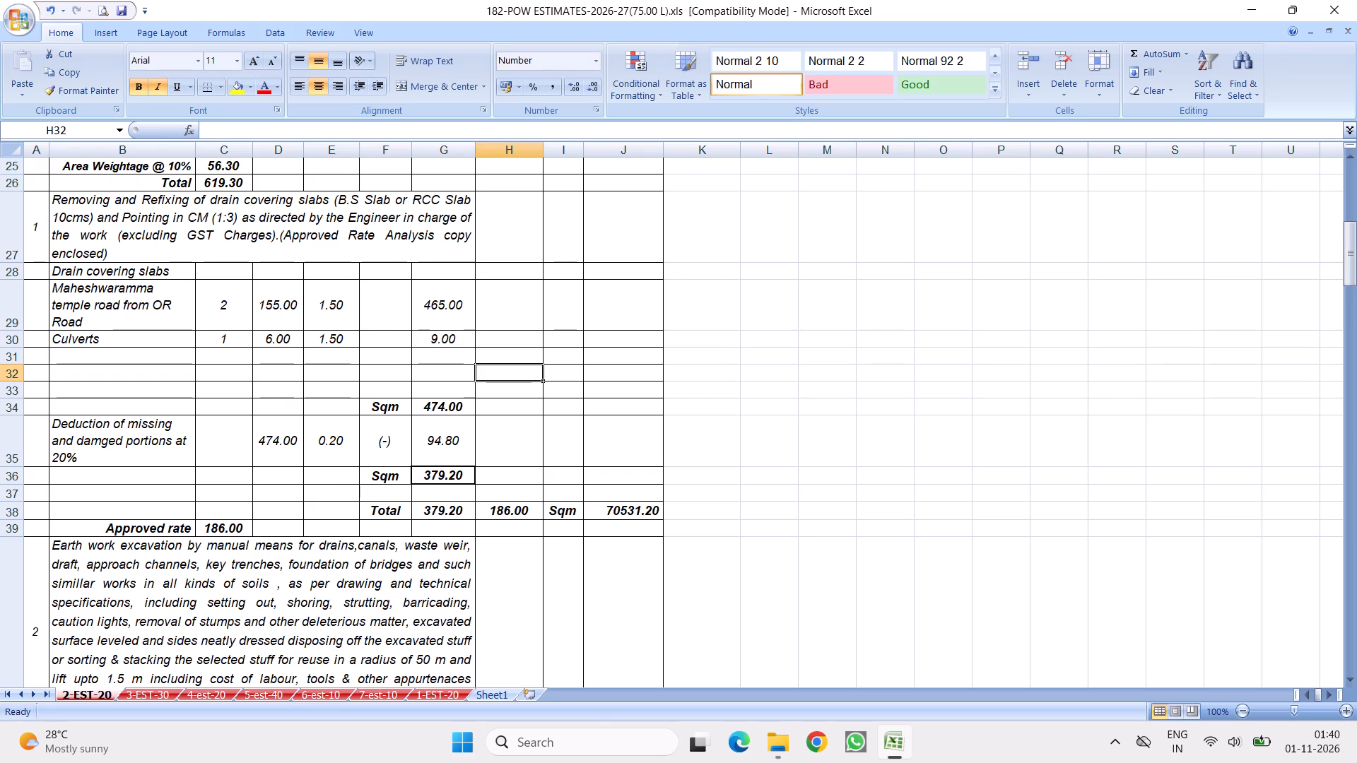
Set the Culverts length in the drain covering slabs item to 8.
left_click(68, 338)
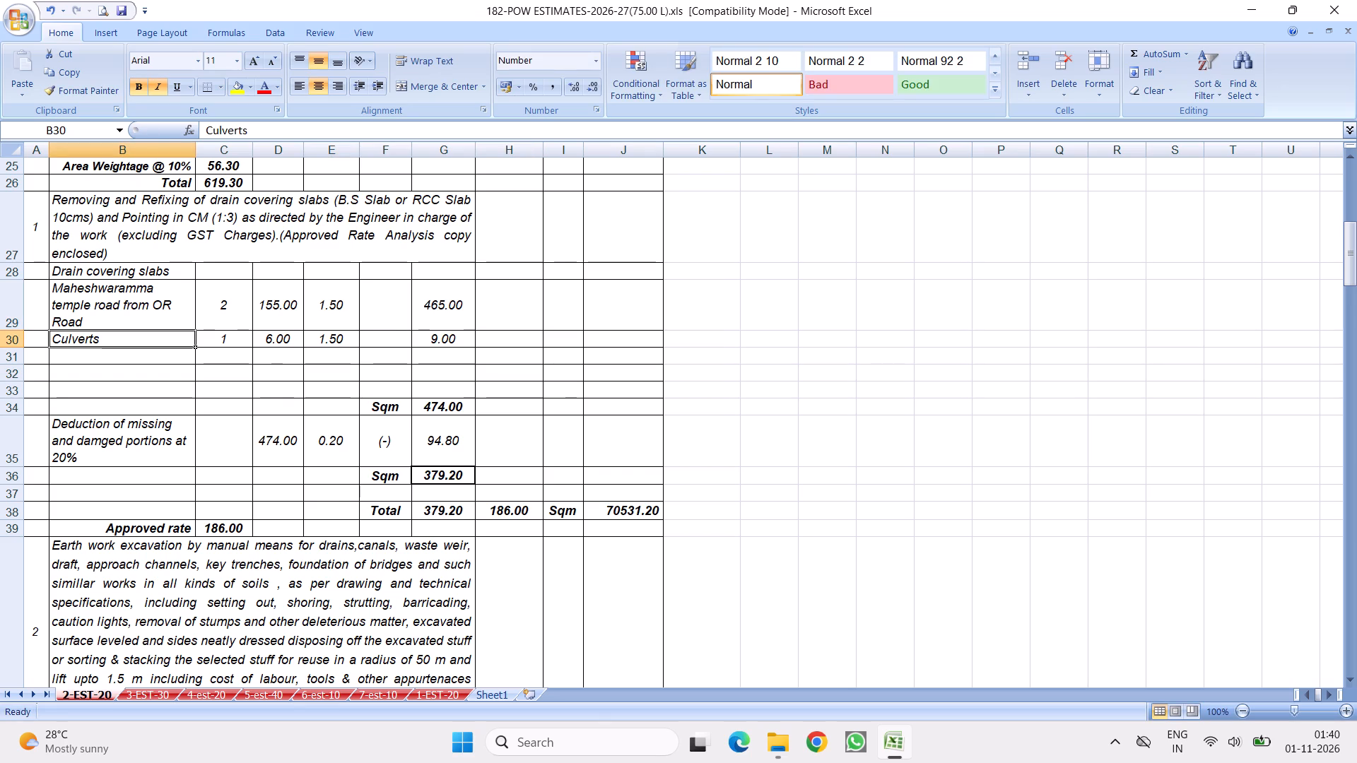
left_click(226, 343)
left_click(281, 336)
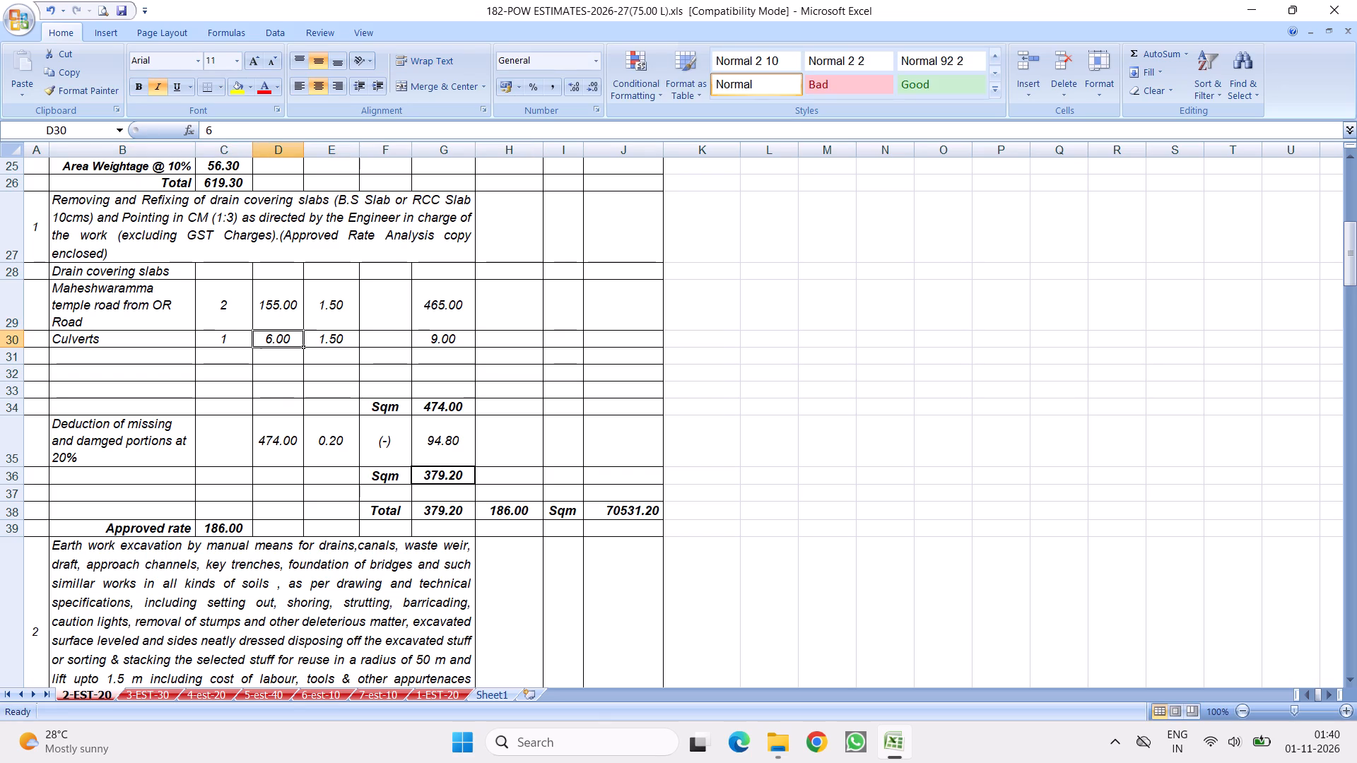
key("8")
left_click(381, 398)
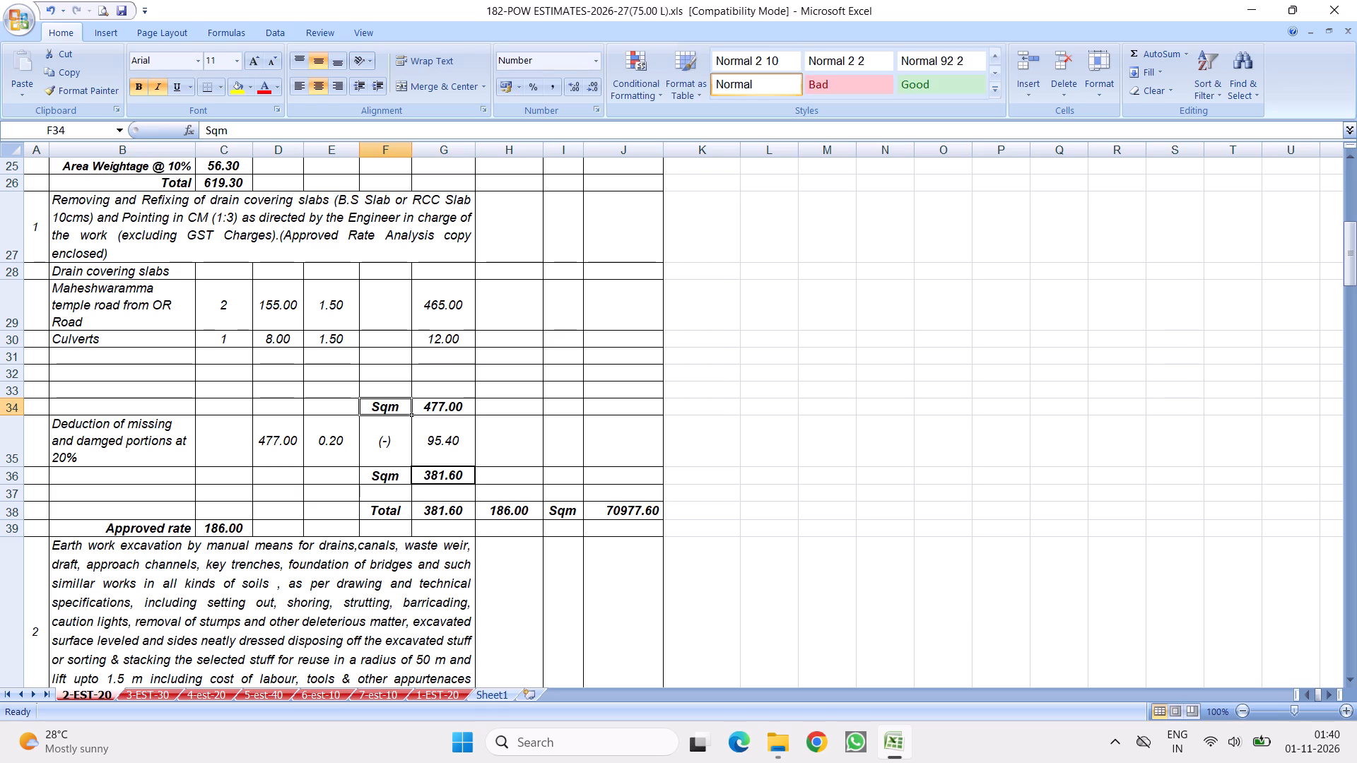
left_click(328, 338)
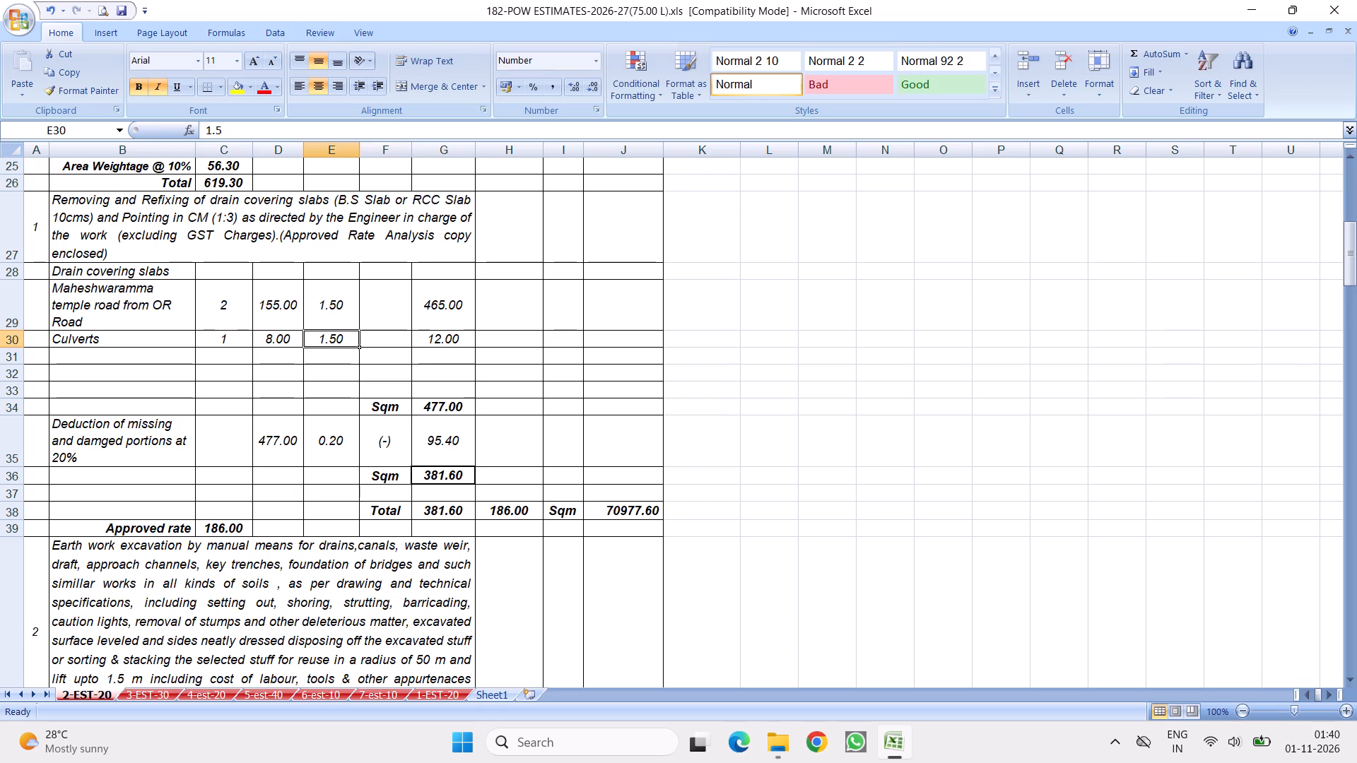
left_click(228, 338)
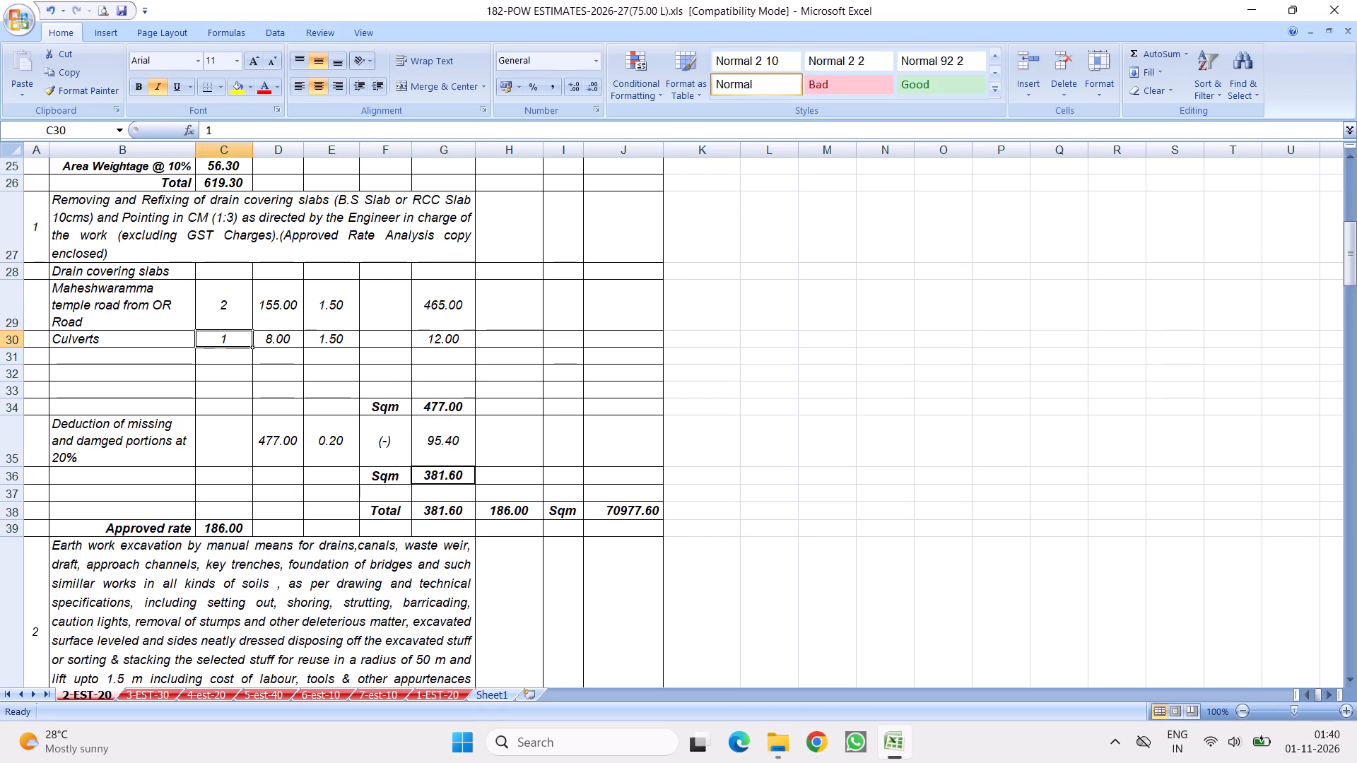
Enter number 1 in each of the two blank rows below Culverts, with lengths 170 and 120.
left_click(235, 357)
key("1")
left_click(284, 351)
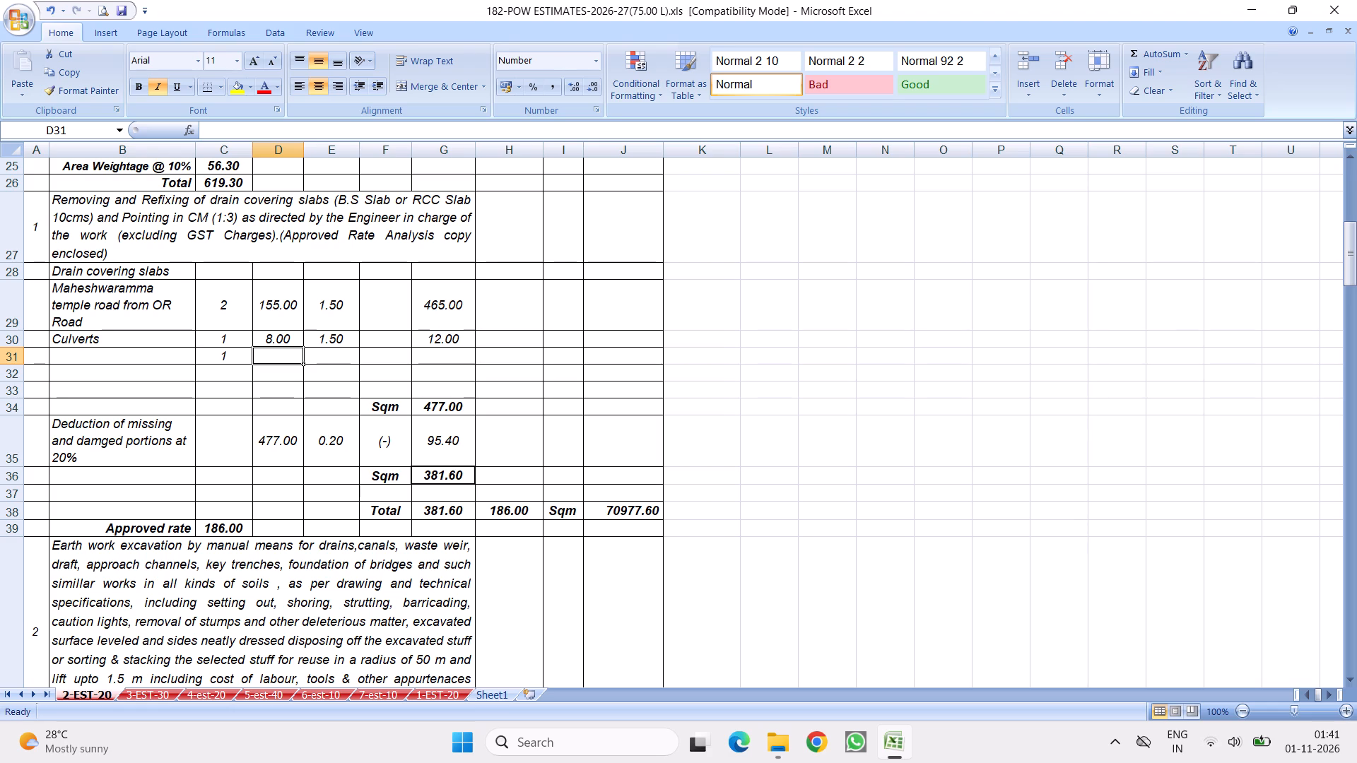
key("1")
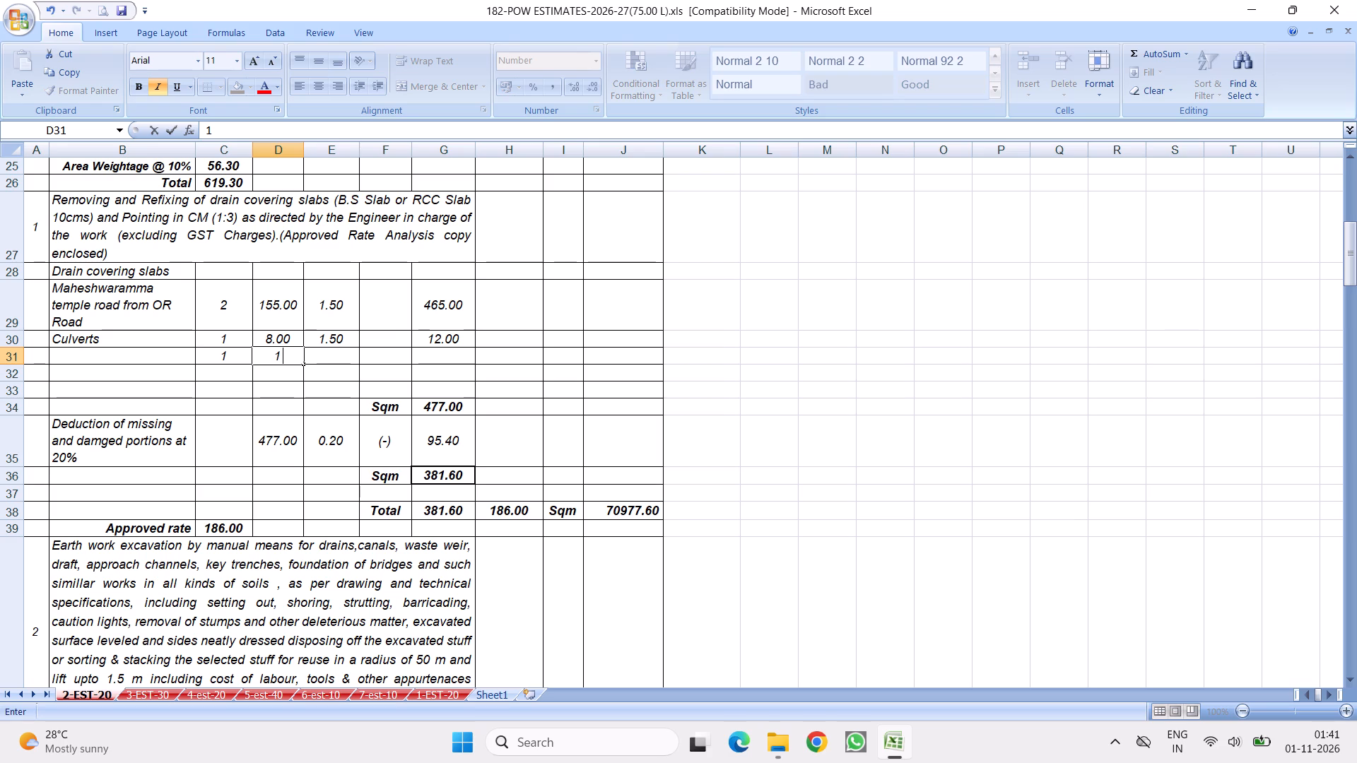
key("7")
key("0")
left_click(406, 378)
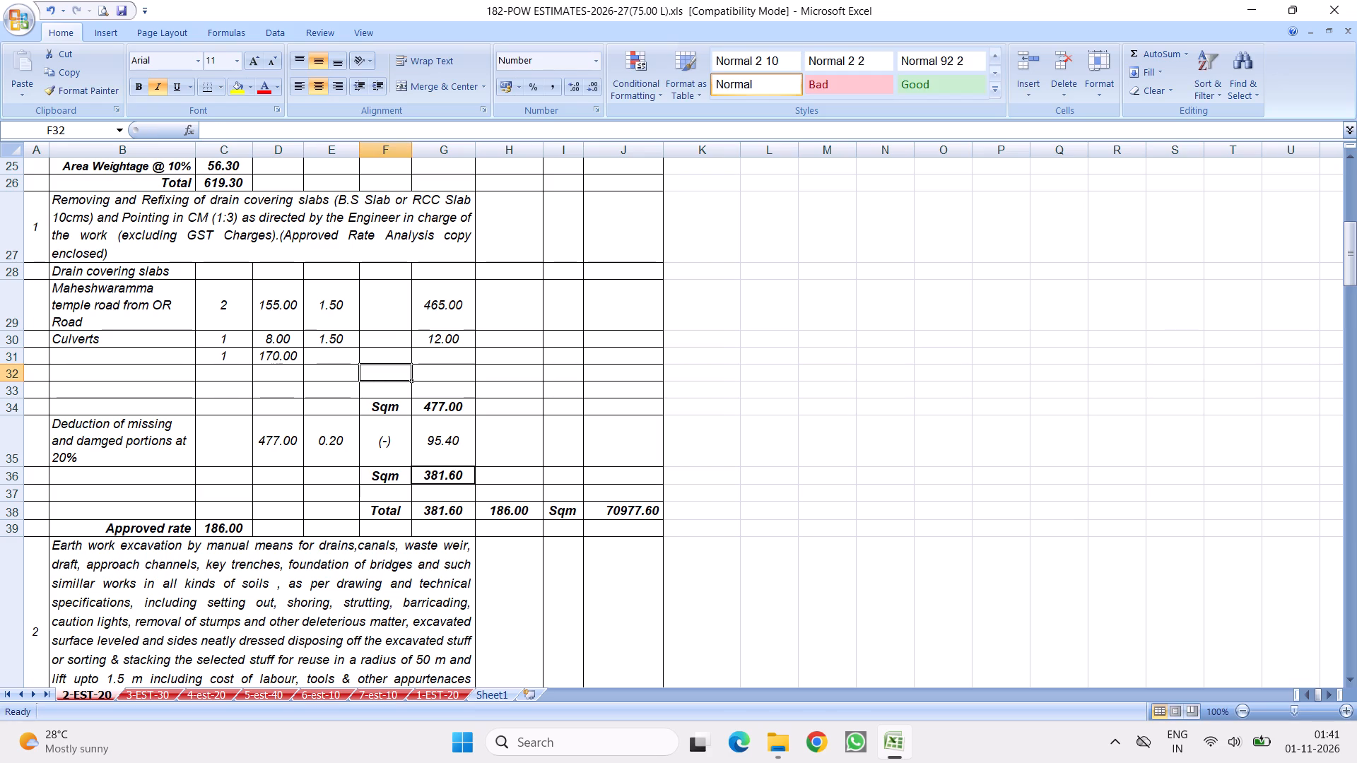
left_click(240, 374)
key("1")
left_click(274, 372)
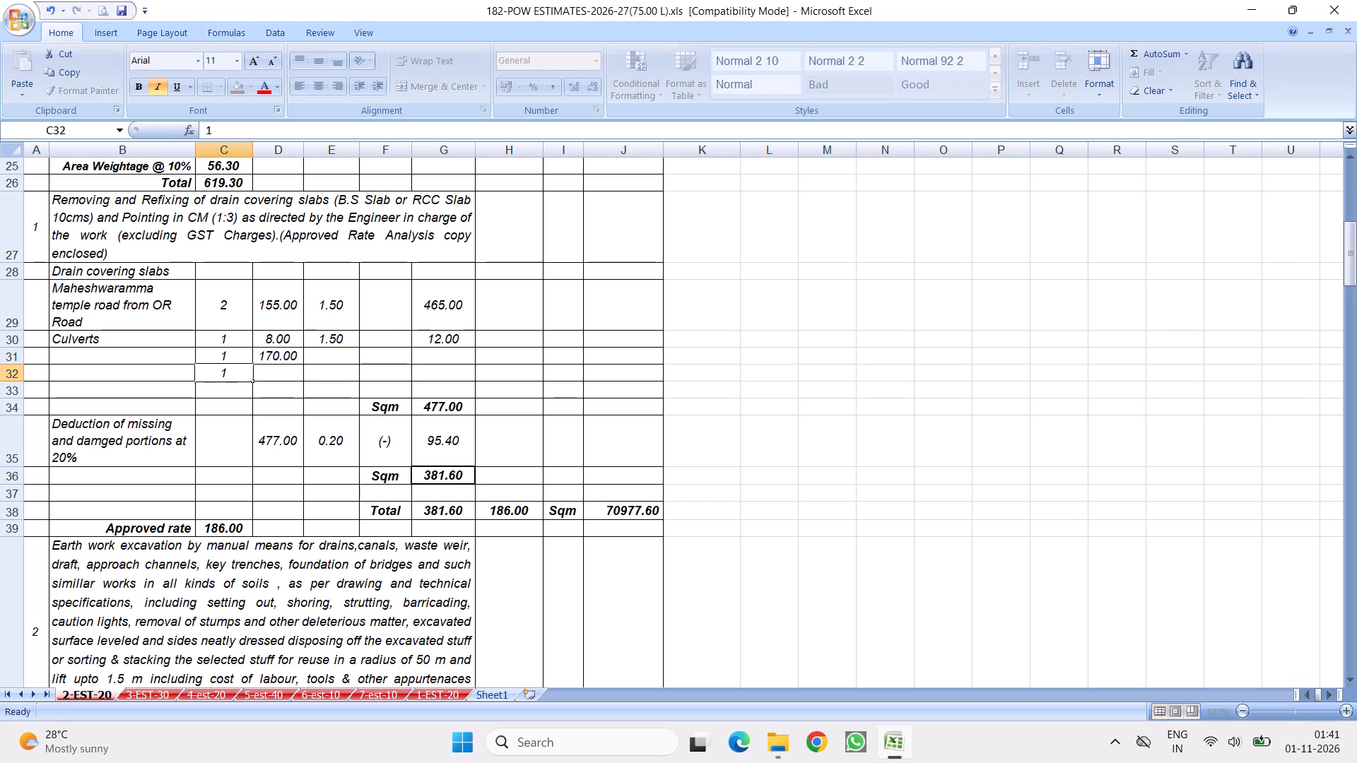
type("12")
key("0")
left_click(359, 376)
Enter a breadth of 1.2 for both the 170 and 120 length rows below Culverts.
left_click(329, 354)
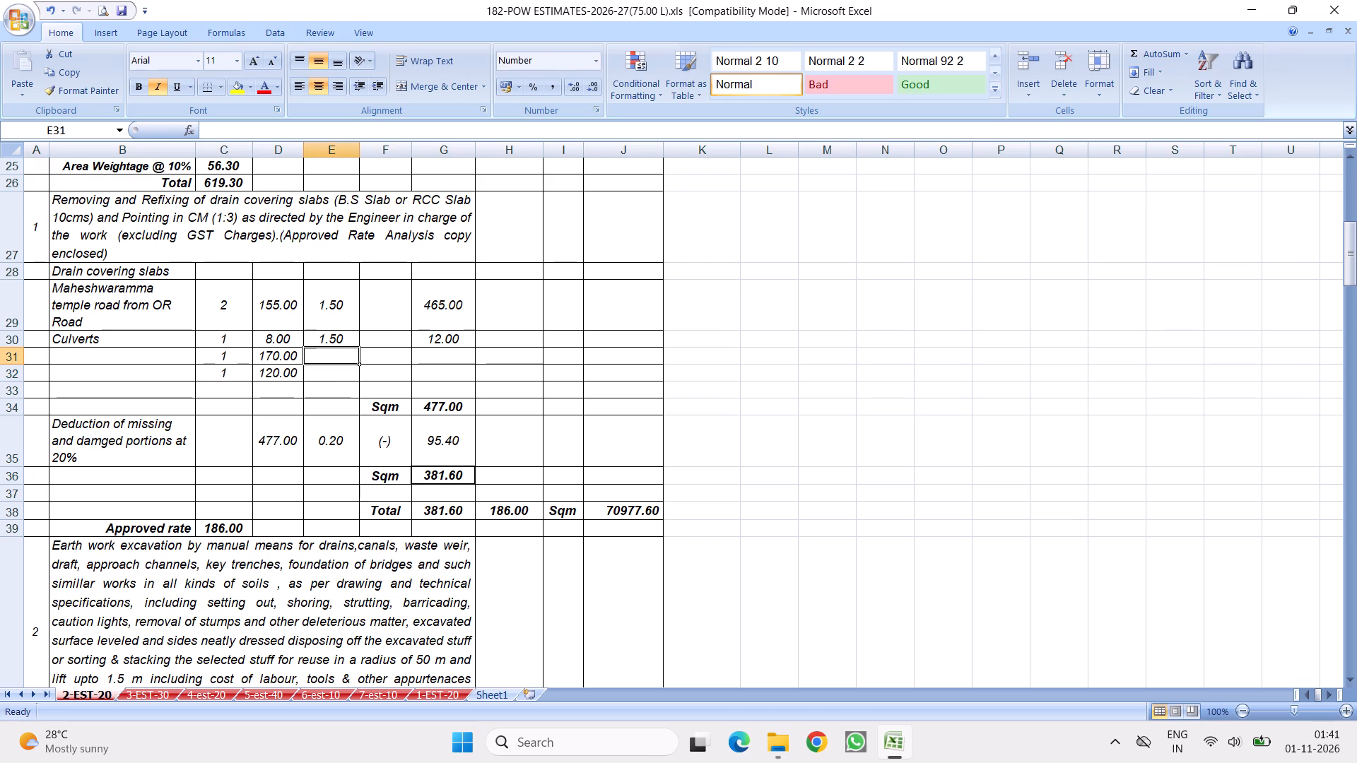
key("1")
key("period")
key("2")
left_click(433, 394)
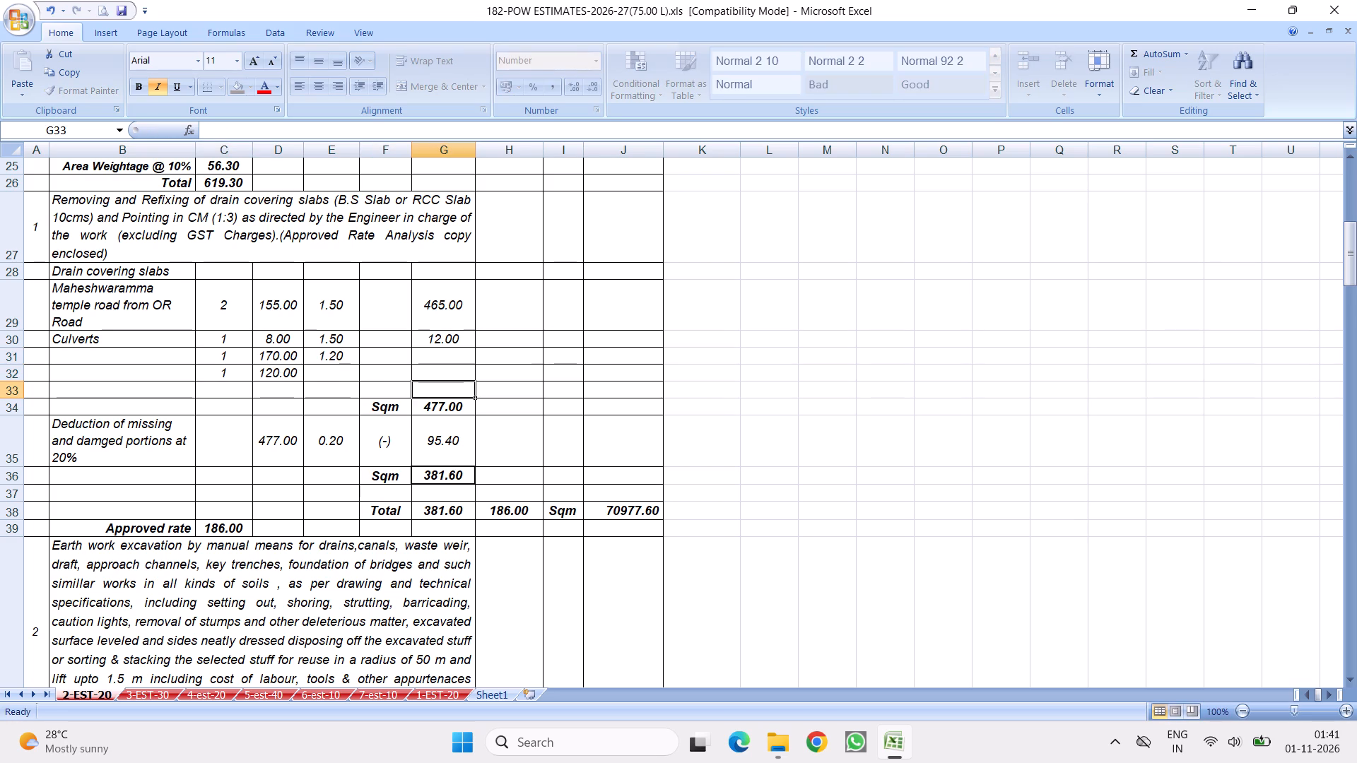
left_click(334, 374)
type("1.")
key("2")
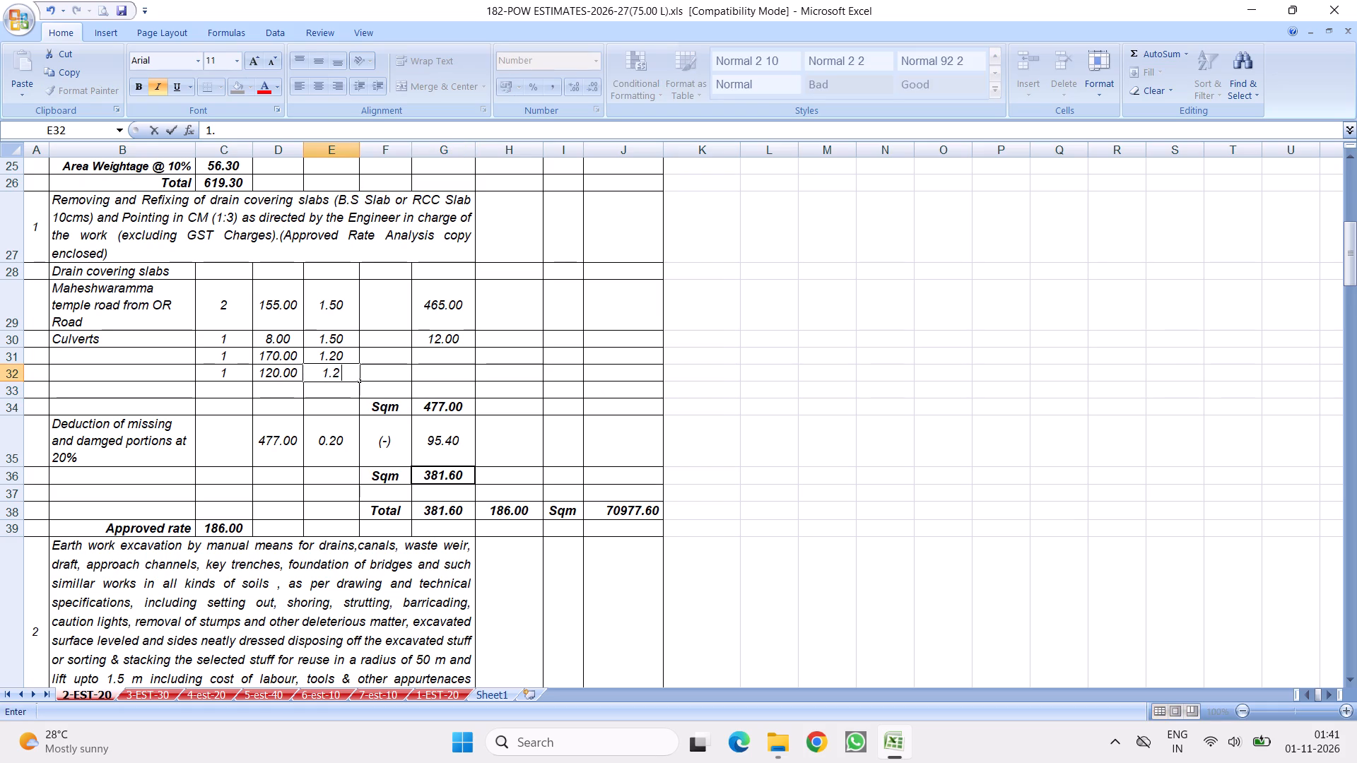
left_click(596, 395)
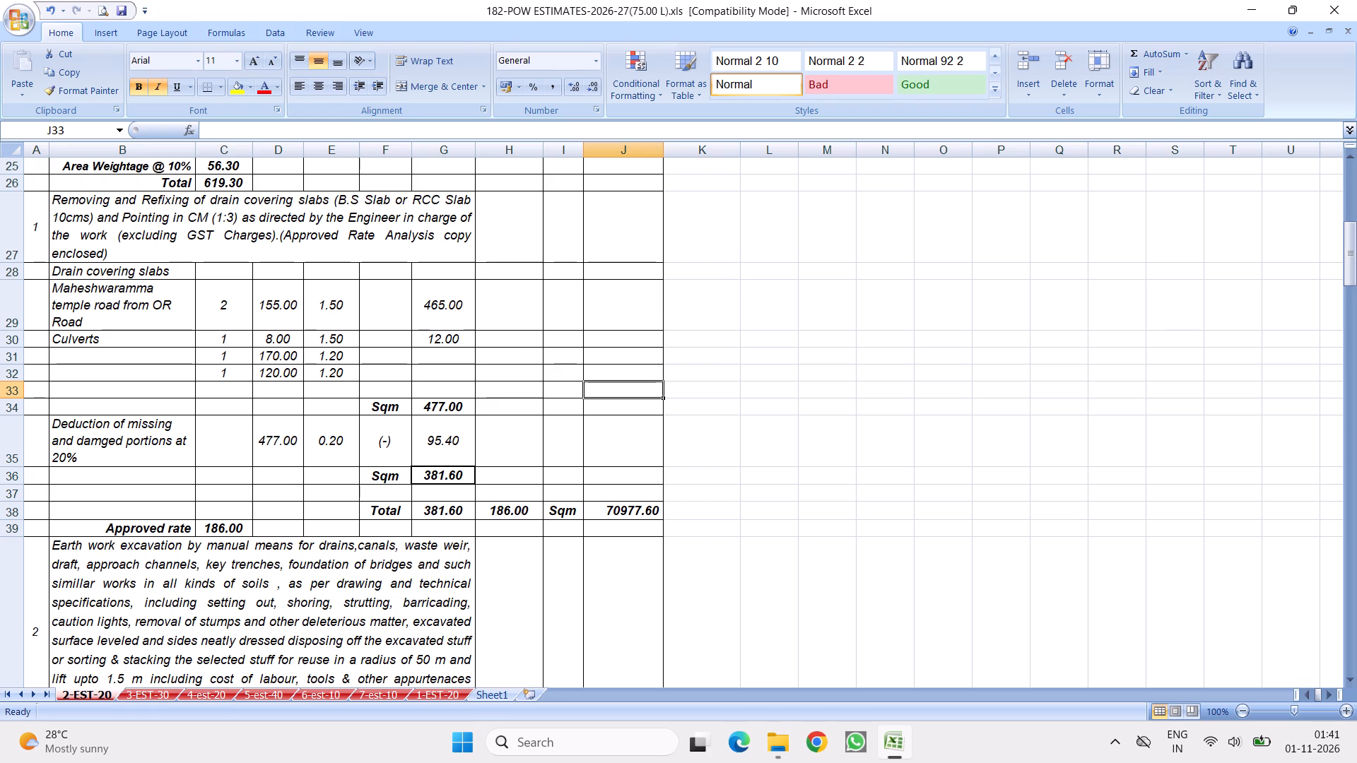
Copy the "8th cross from Maheshwaramma temple to 1st main" description from the dismantling item into the blank description cell B33.
scroll(263, 453, "up", 3)
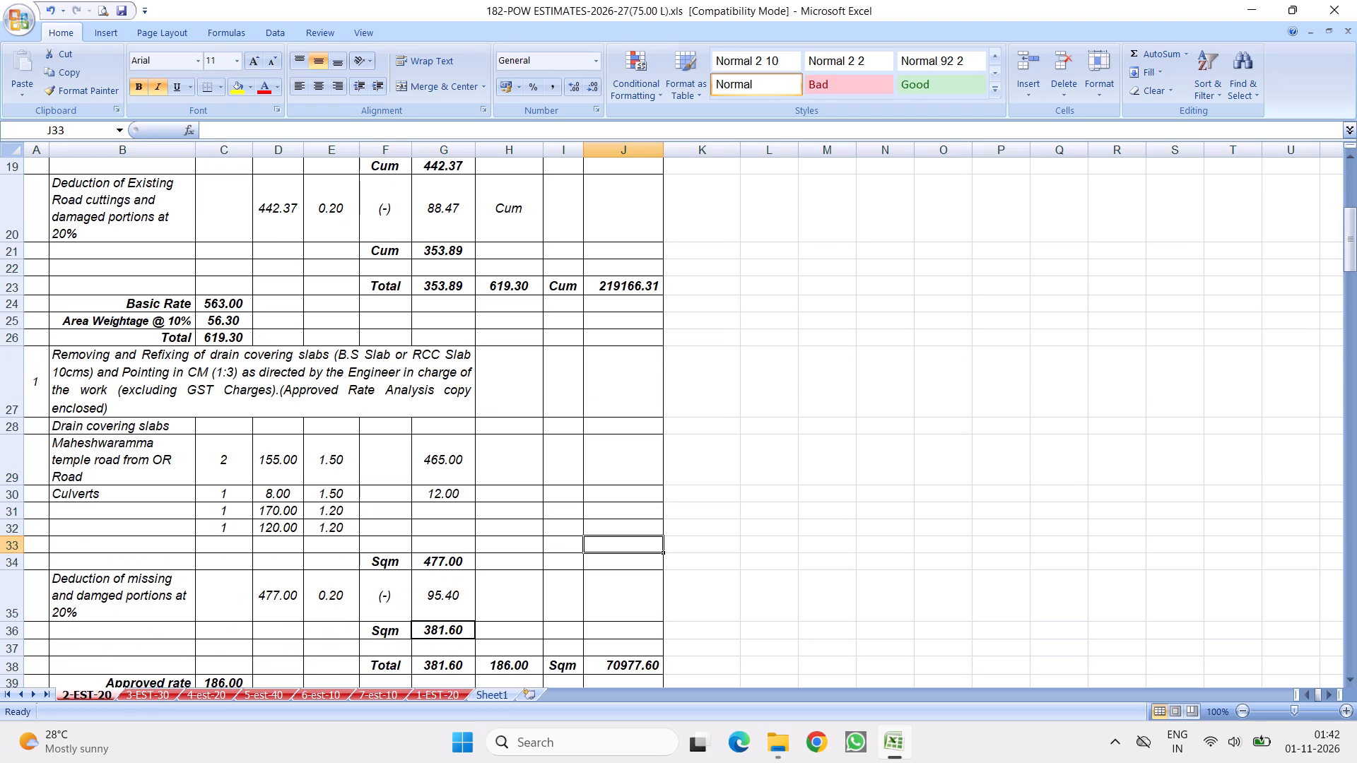
scroll(271, 368, "up", 2)
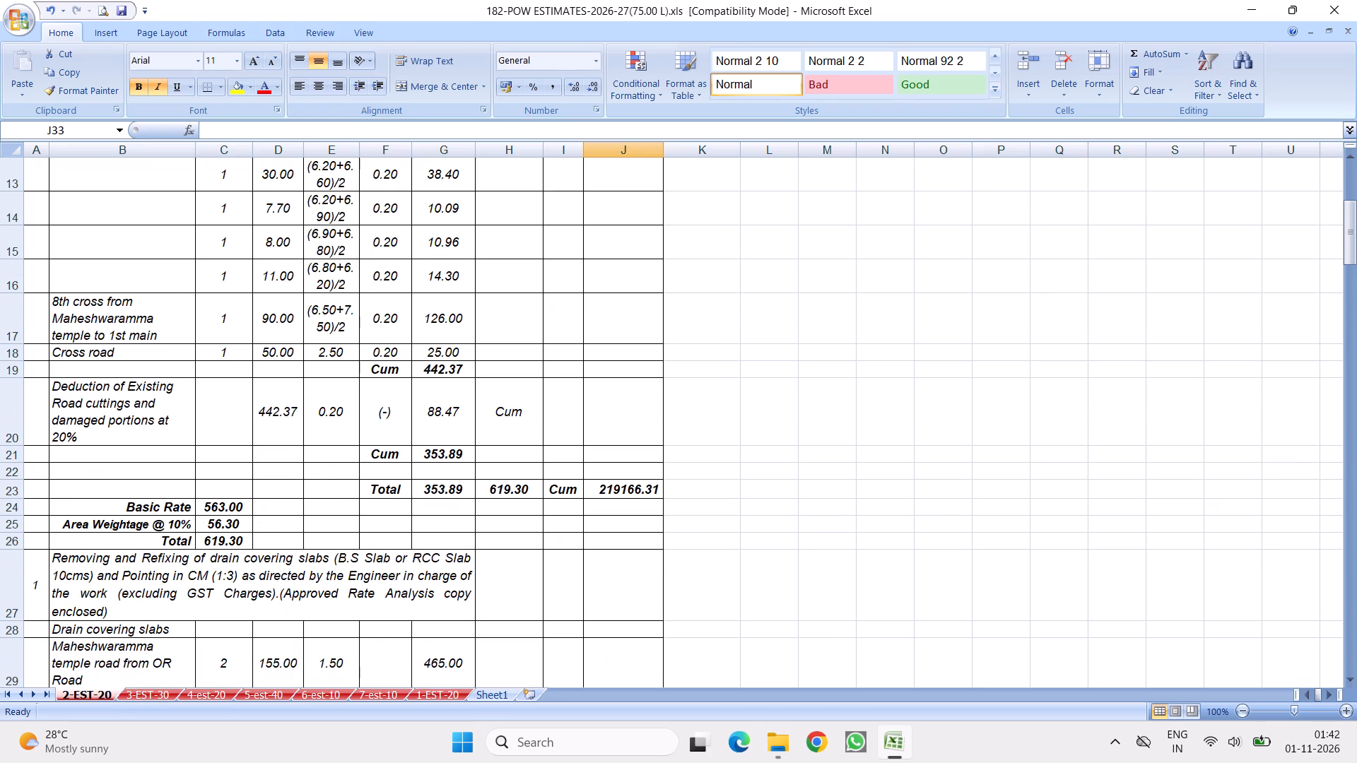
scroll(290, 412, "up", 2)
left_click(82, 328)
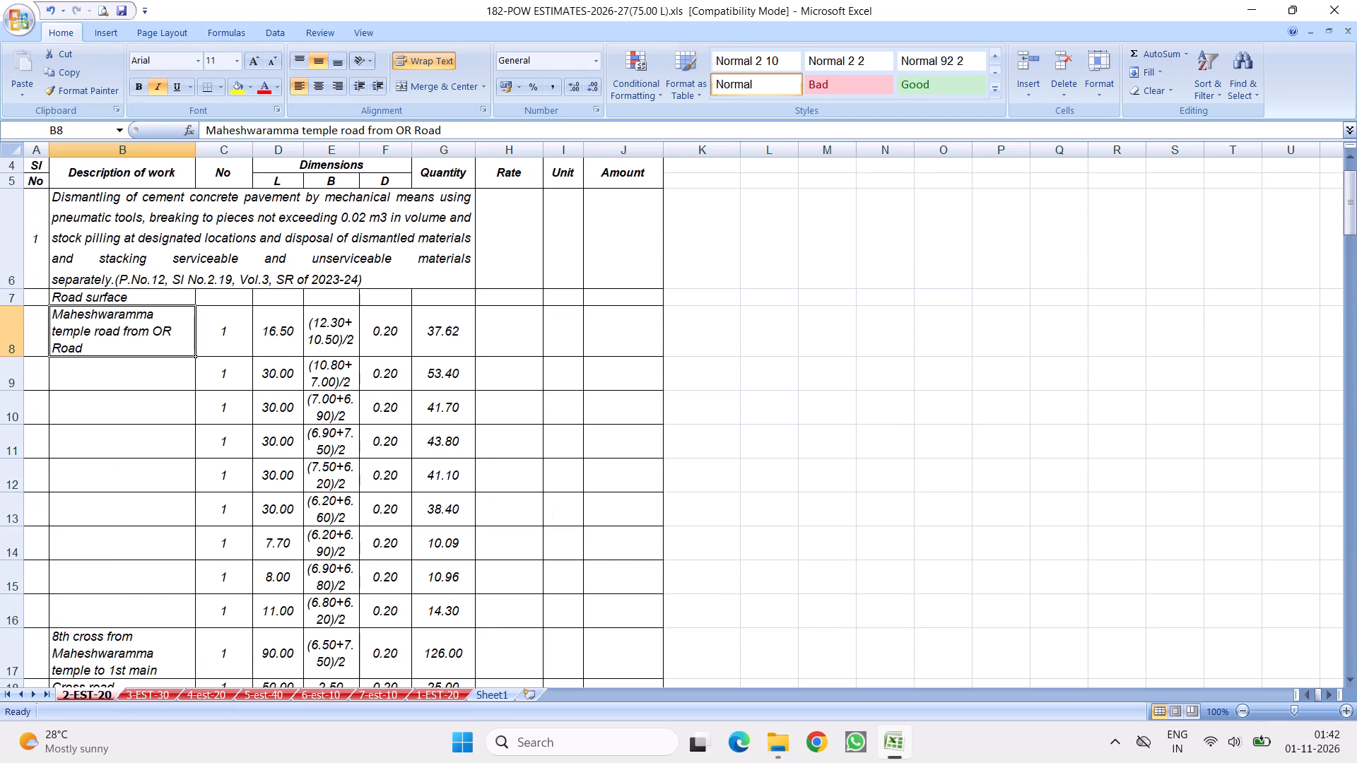
scroll(170, 440, "down", 3)
left_click(121, 317)
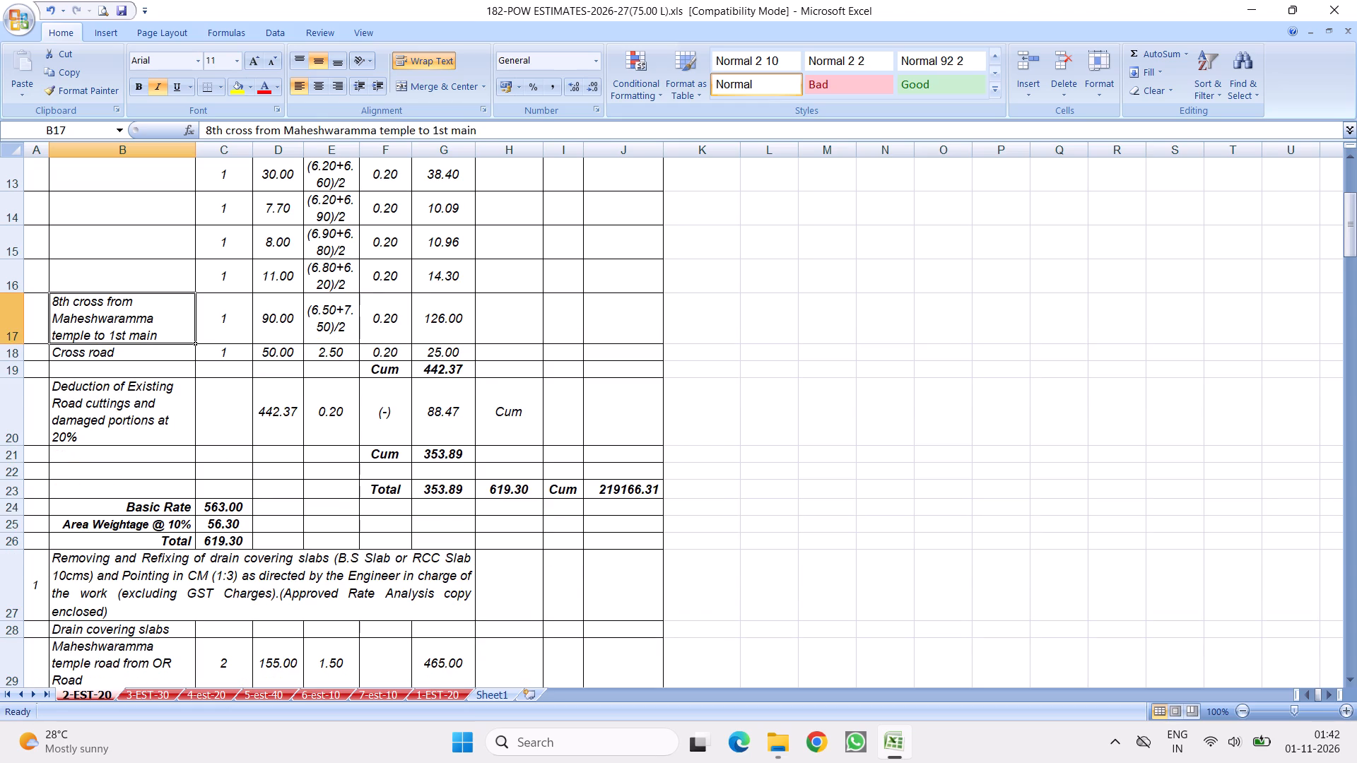
scroll(256, 420, "down", 3)
scroll(204, 294, "up", 2)
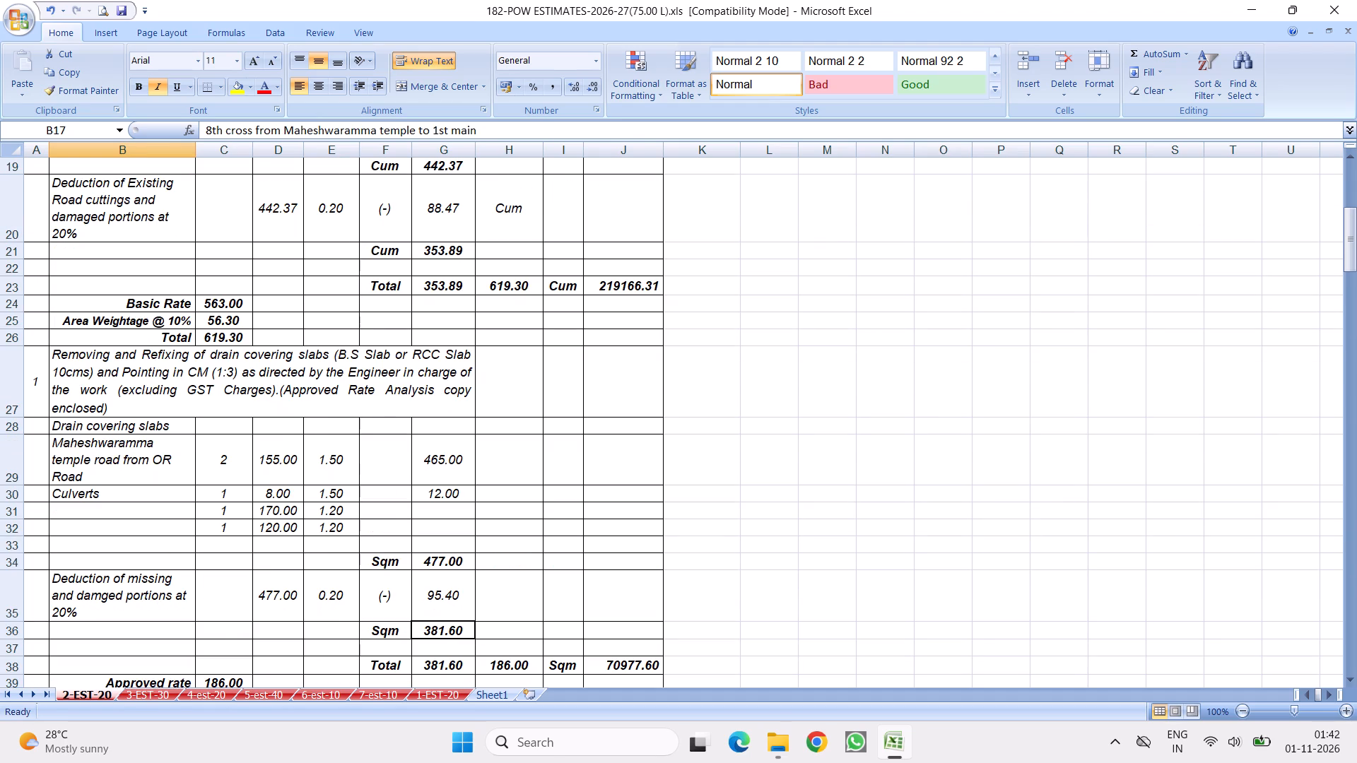
right_click(102, 219)
left_click(145, 248)
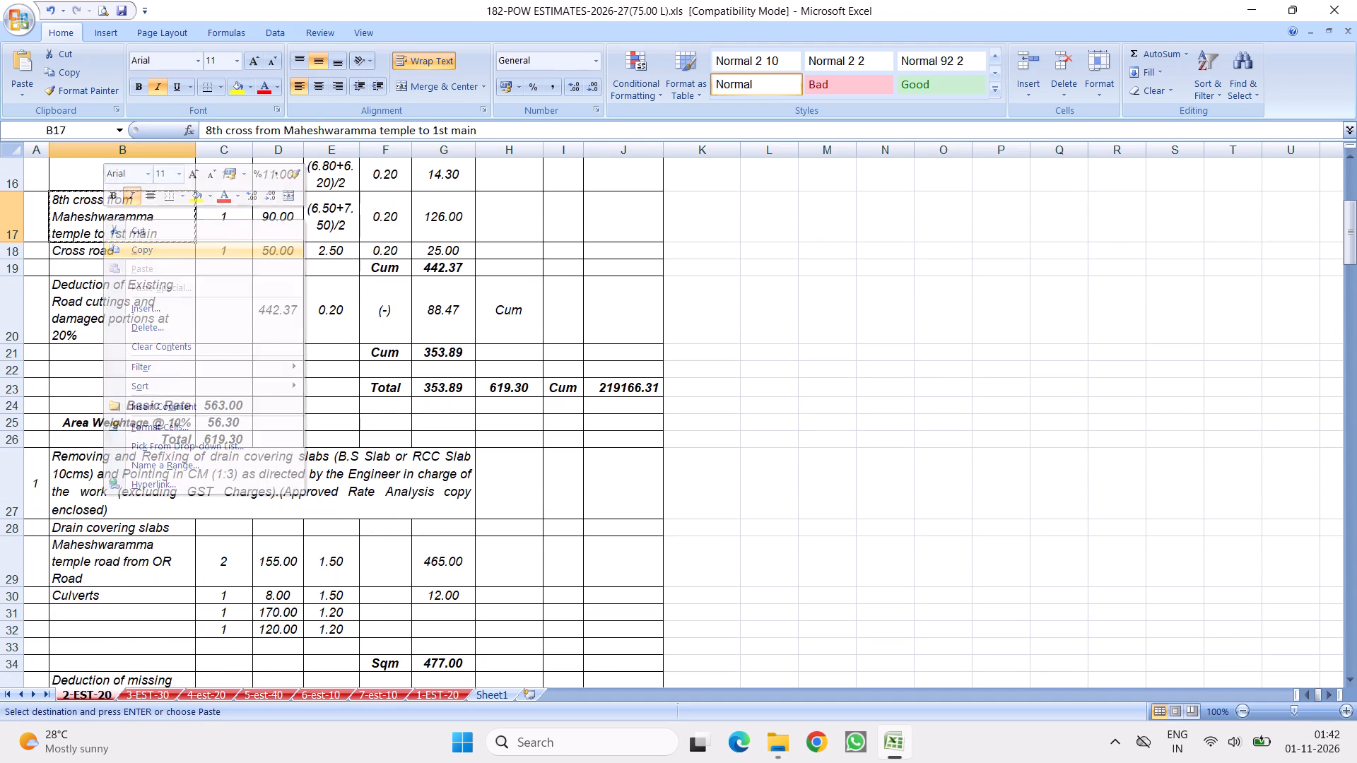
scroll(216, 370, "down", 3)
right_click(147, 389)
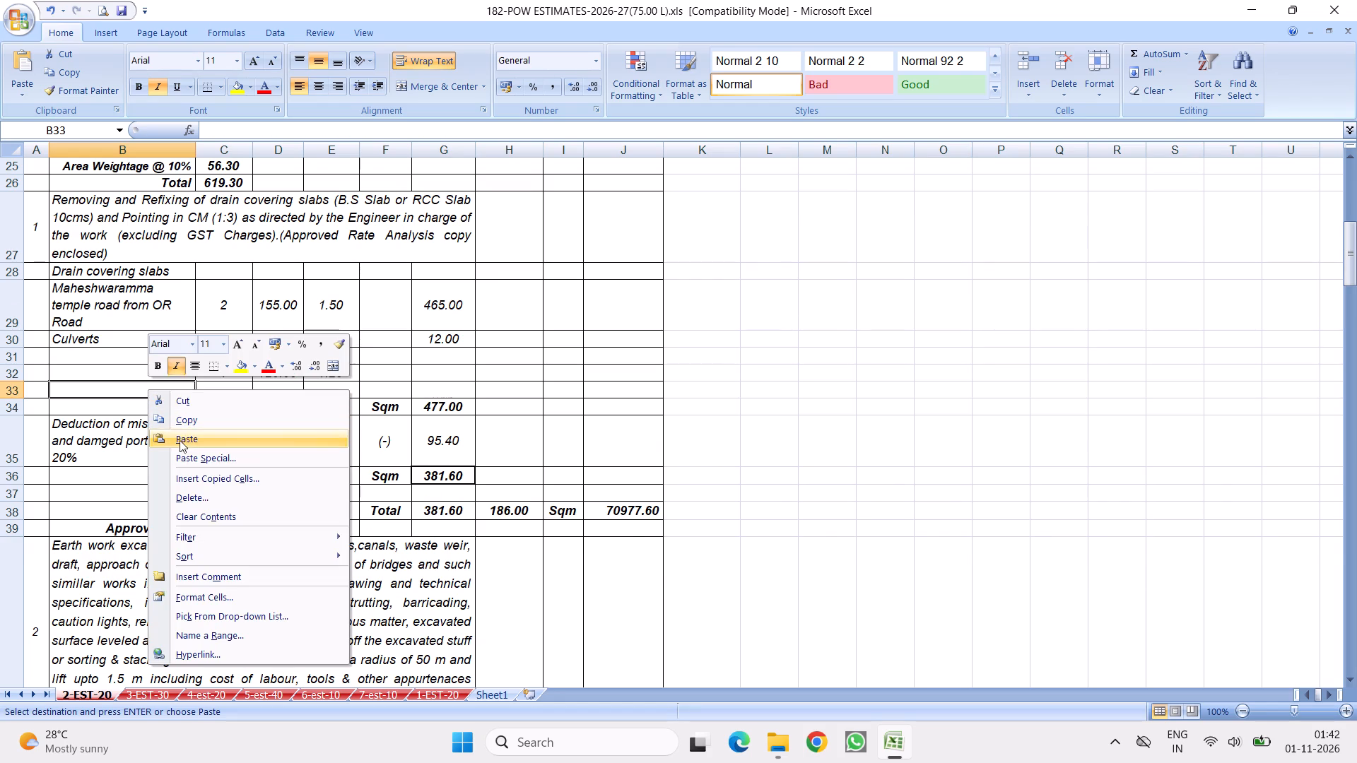
left_click(180, 442)
Enter number 2, length 90 and breadth 0.45 for the 8th cross row of the drain covering slabs item.
left_click(233, 401)
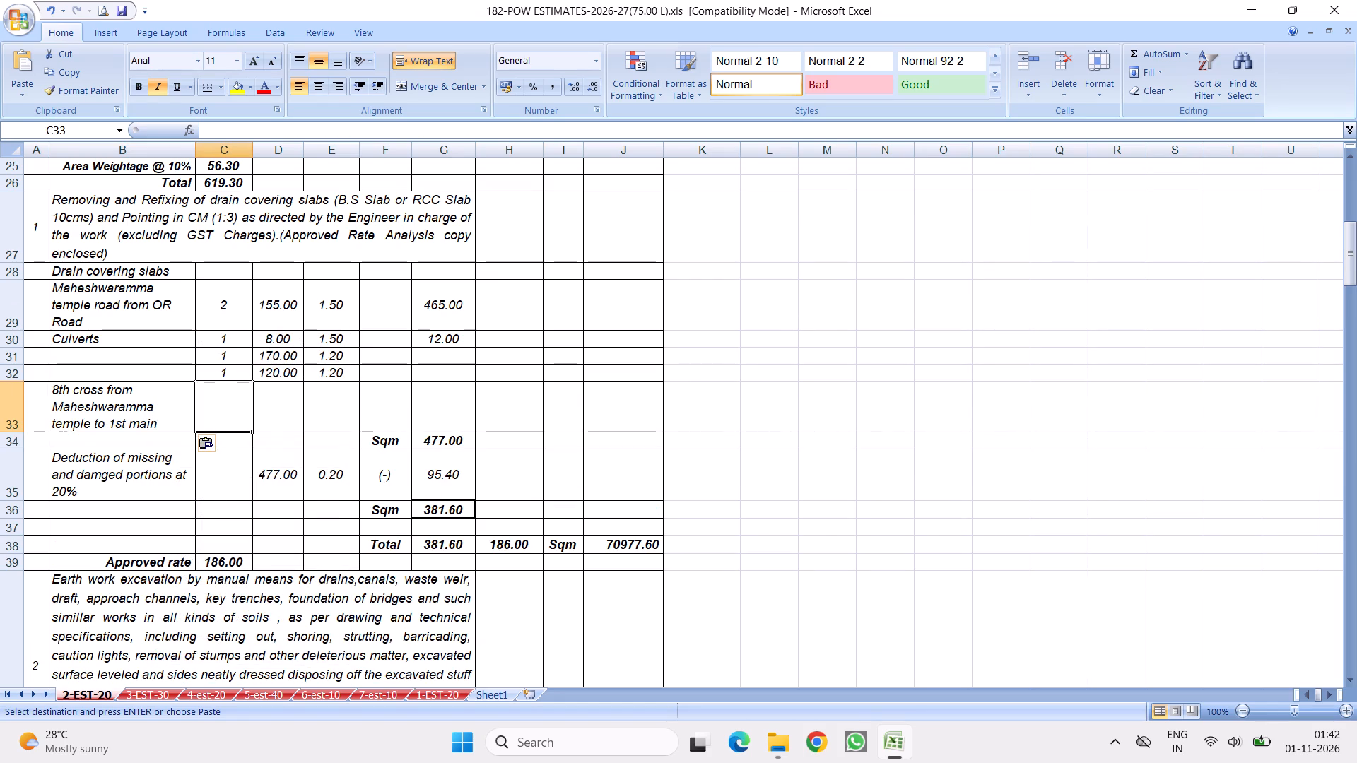
key("2")
left_click(279, 414)
key("9")
key("0")
left_click(492, 427)
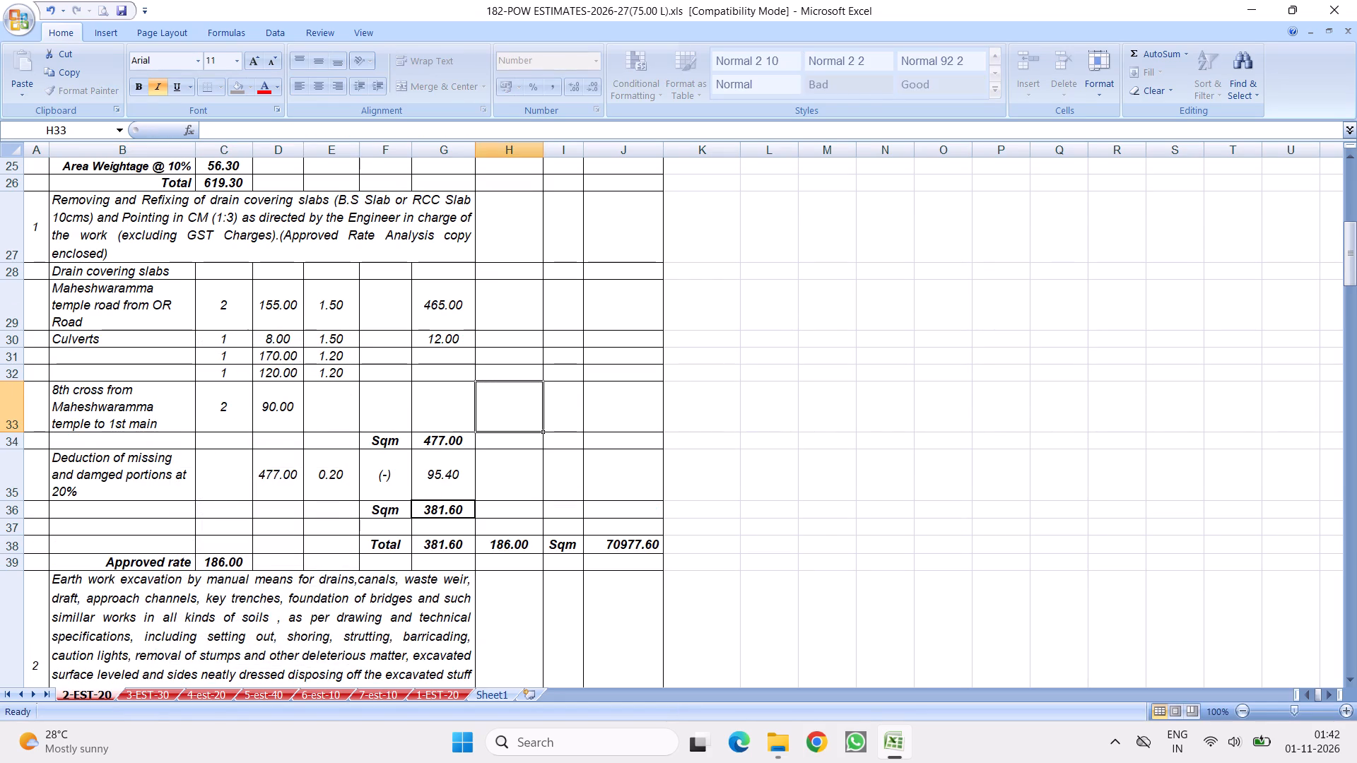
left_click(331, 402)
key("period")
key("4")
key("5")
left_click(599, 387)
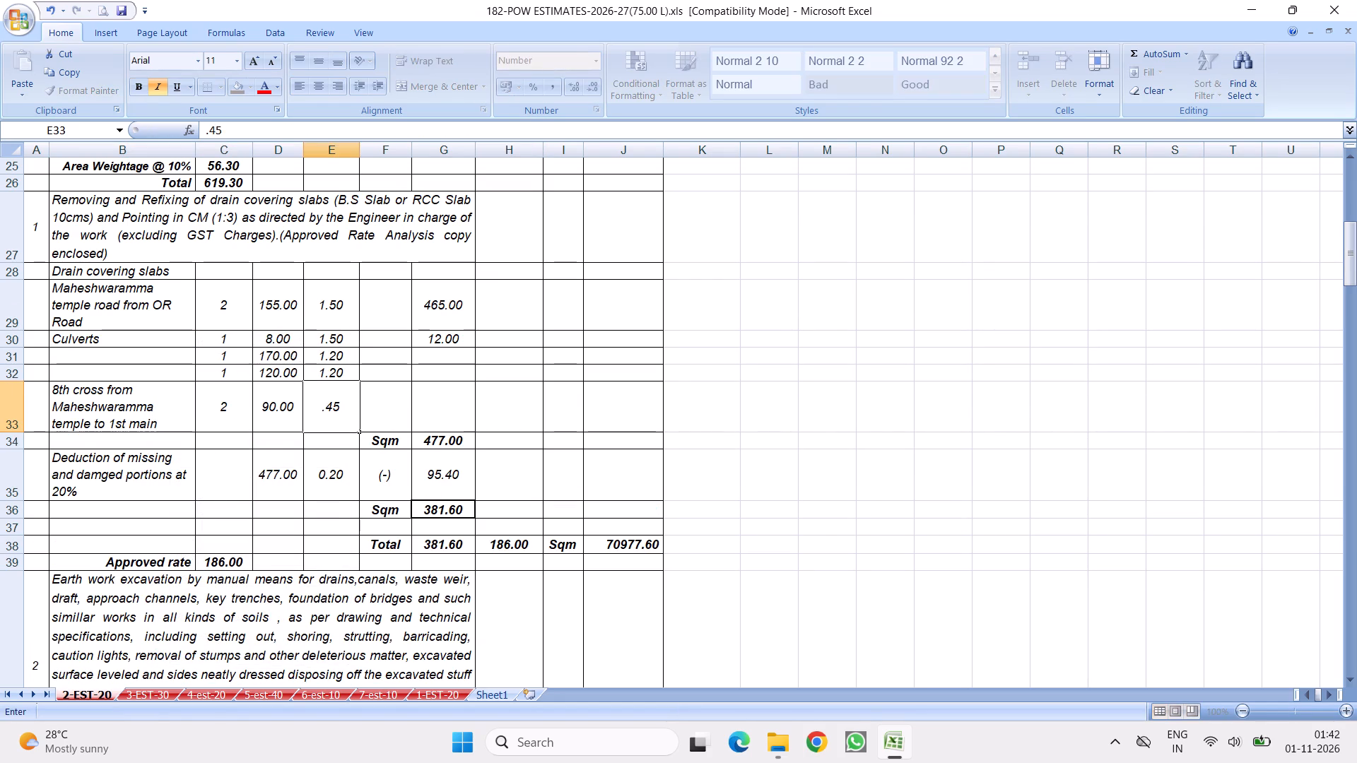
Fill the G29 quantity formula down through the 8th cross row and AutoSum the quantities into the Sqm subtotal G34.
left_click(428, 303)
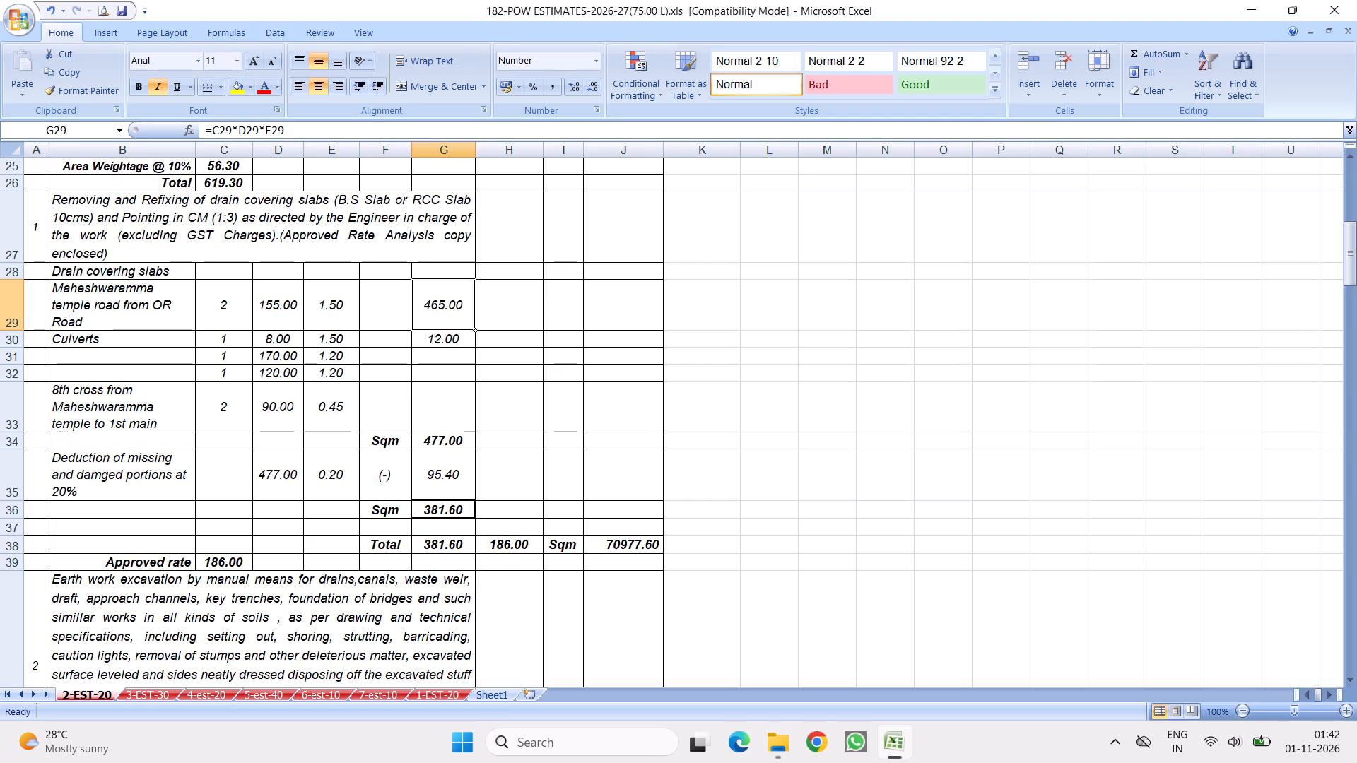
left_click_drag(474, 330, 450, 429)
left_click(1135, 50)
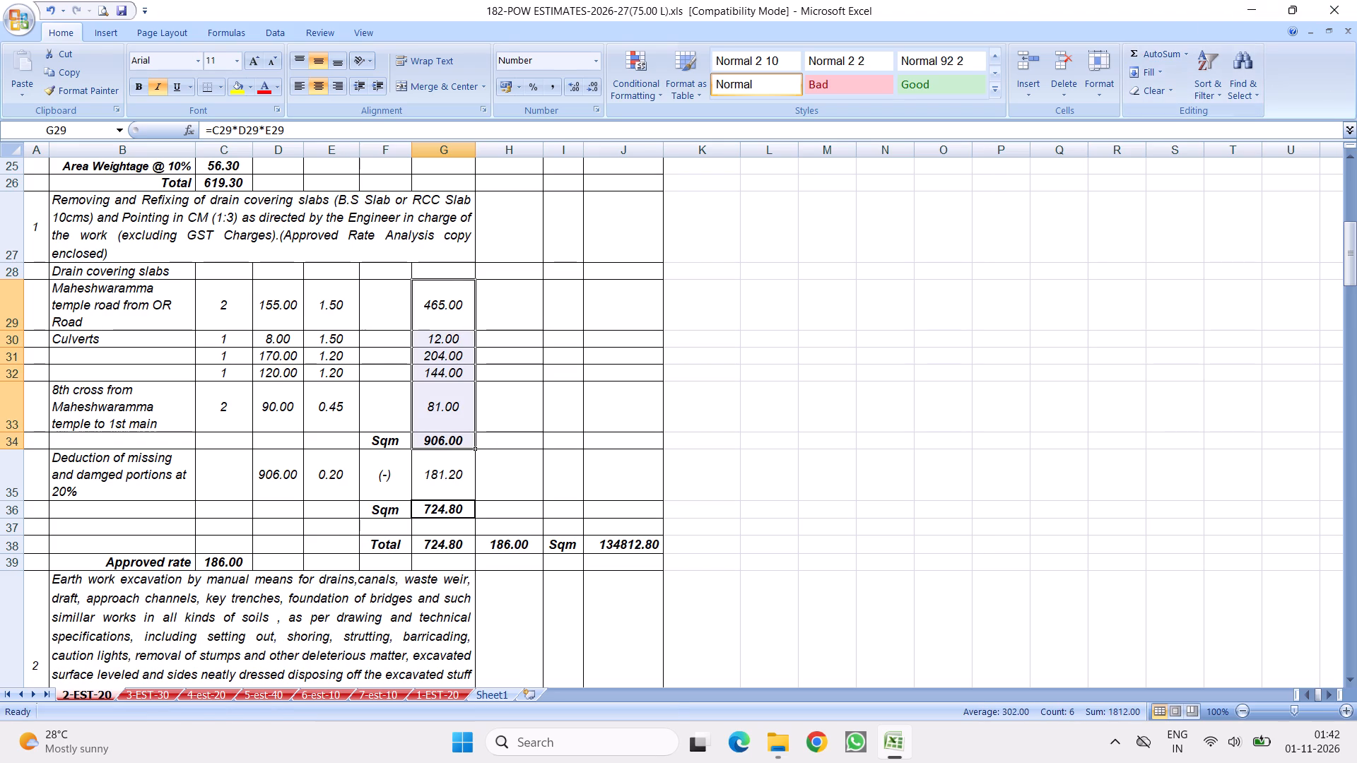
Select the deduction factor cell E35 in the missing and damaged portions row.
left_click(317, 477)
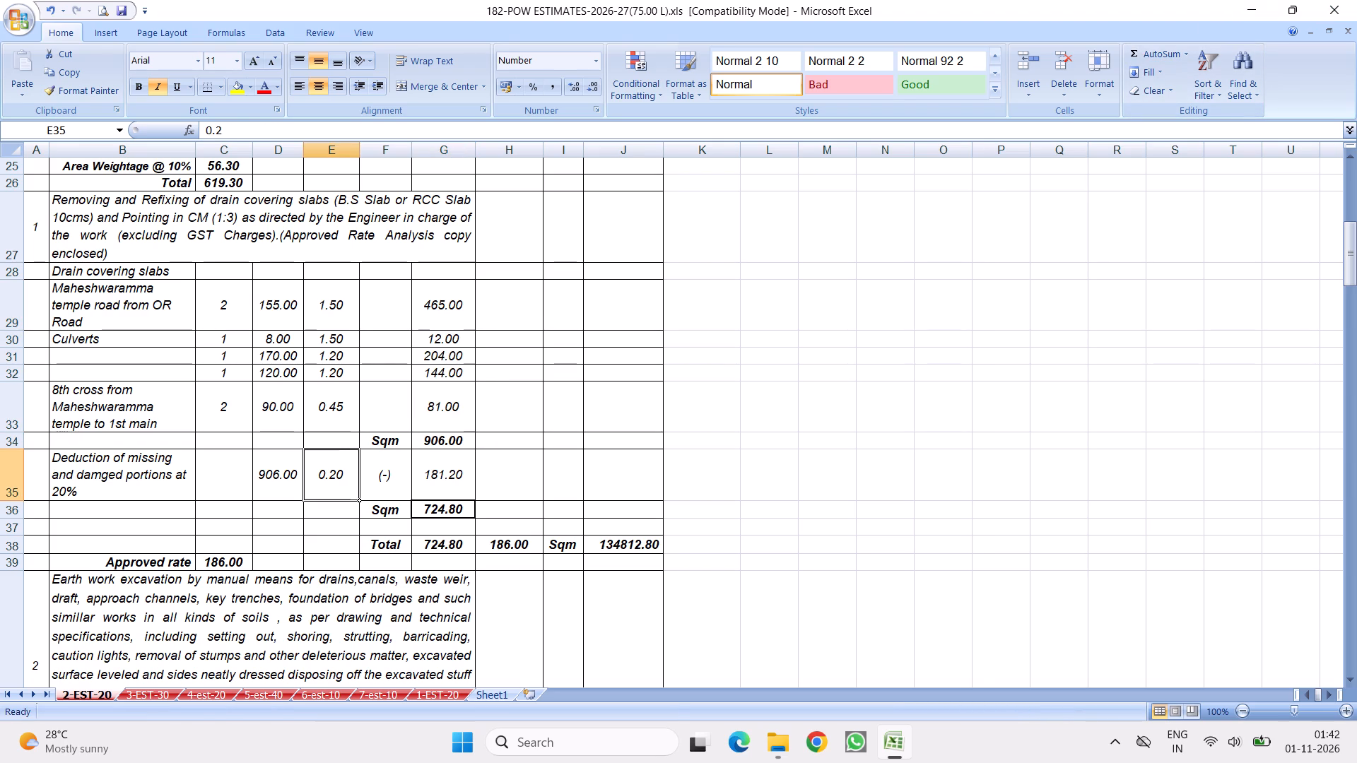
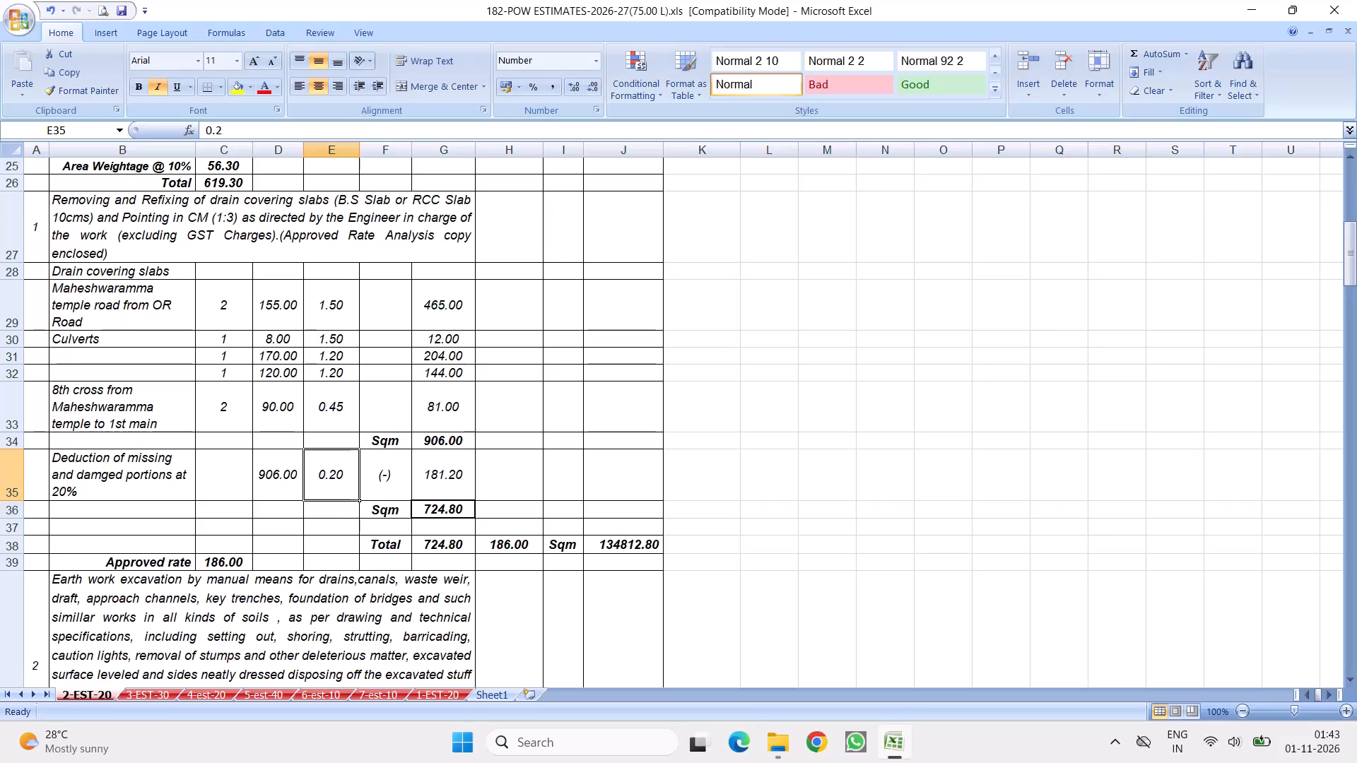
Copy rows 29 to 32 of the drain covering slabs item and insert them above the For CC Drain row in item 2.
left_click(110, 297)
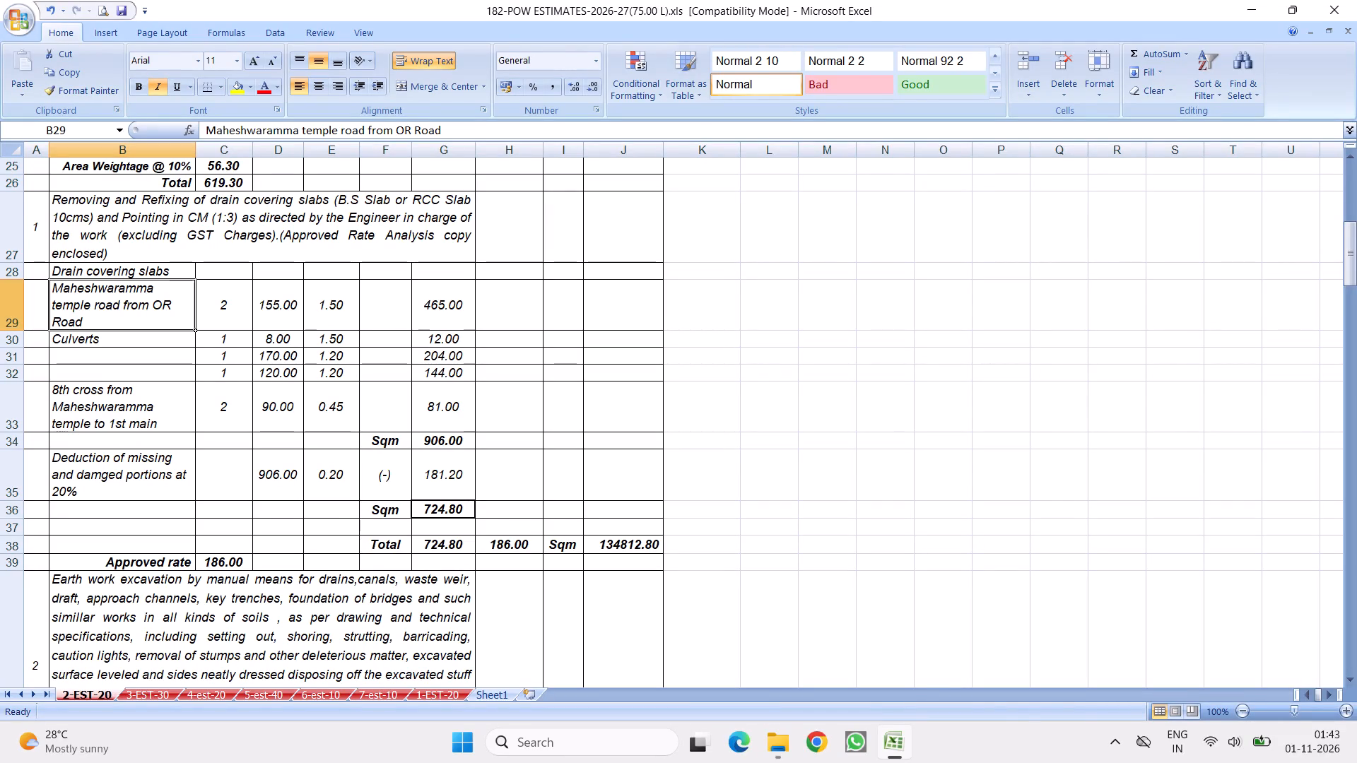
left_click_drag(0, 308, 0, 408)
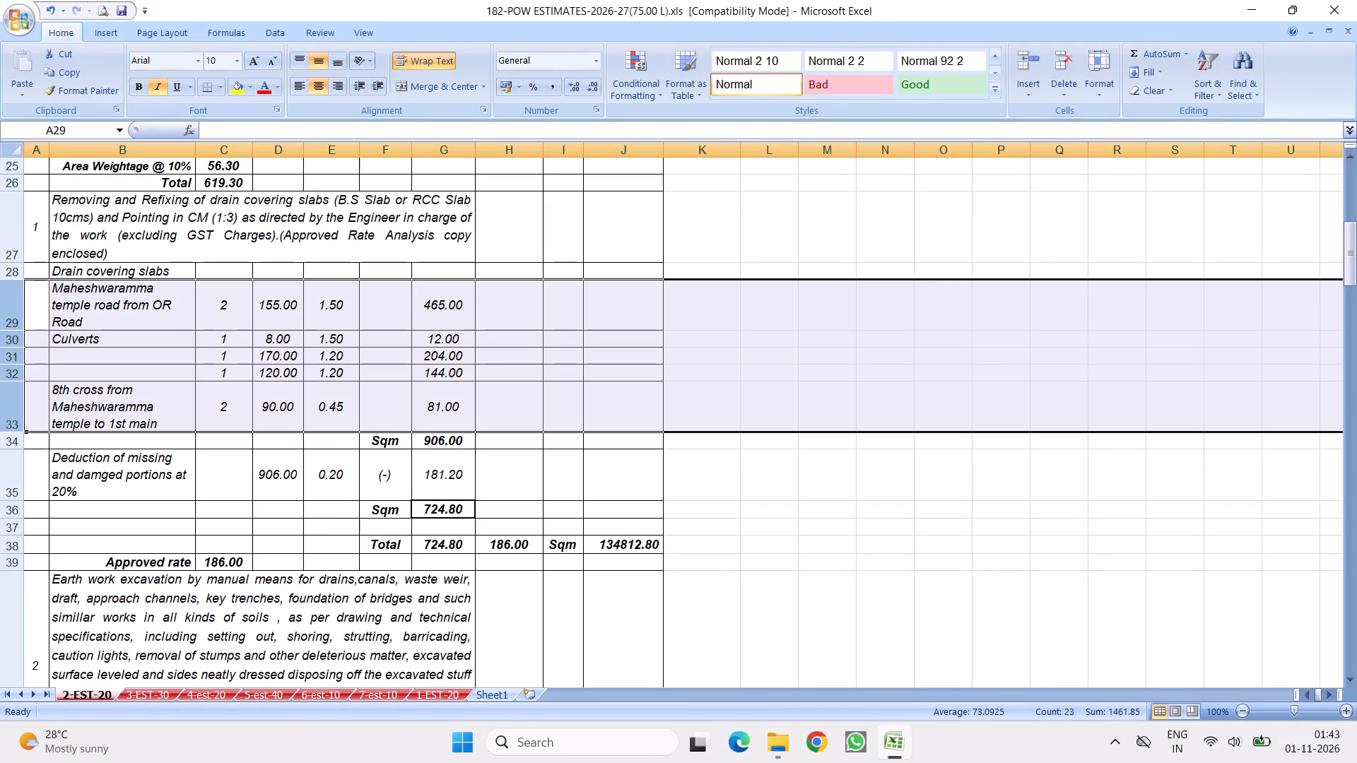
left_click_drag(5, 299, 4, 375)
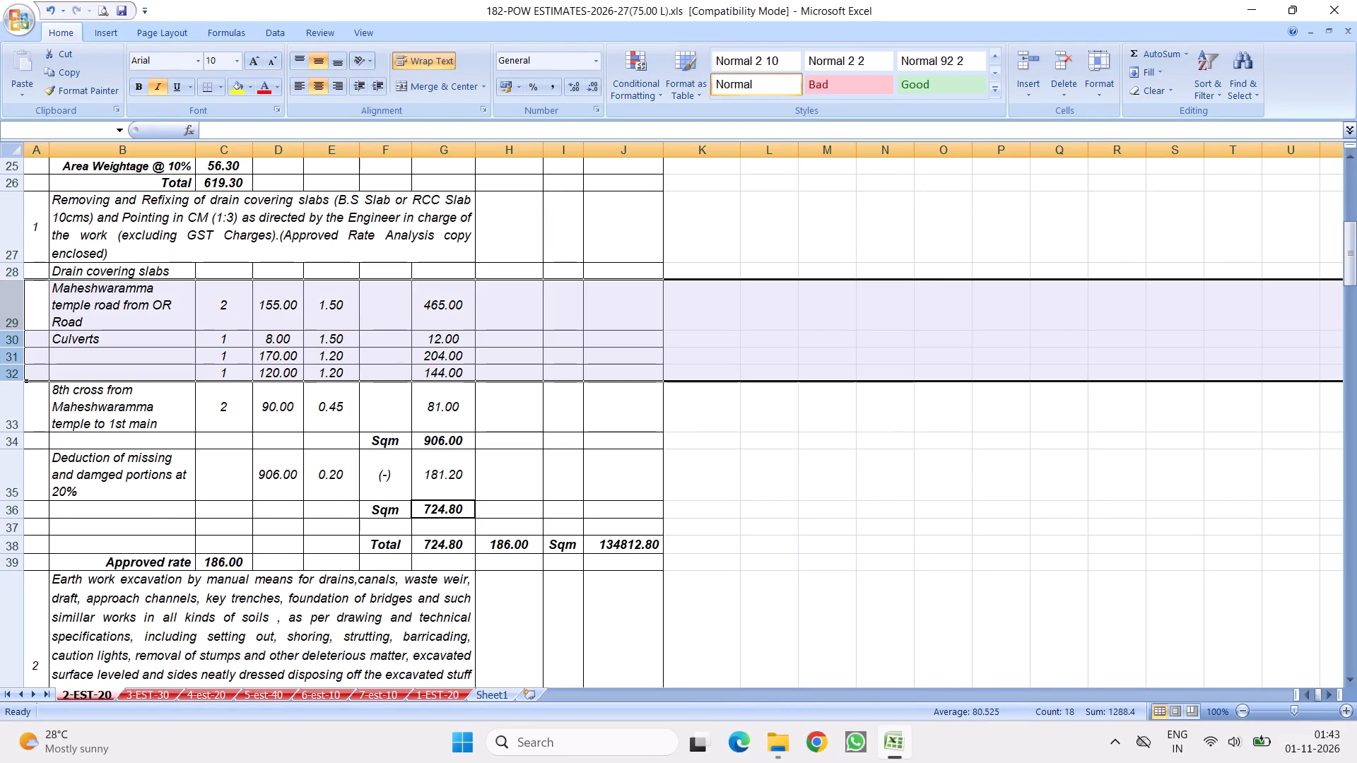
right_click(106, 302)
left_click(141, 331)
scroll(298, 531, "down", 2)
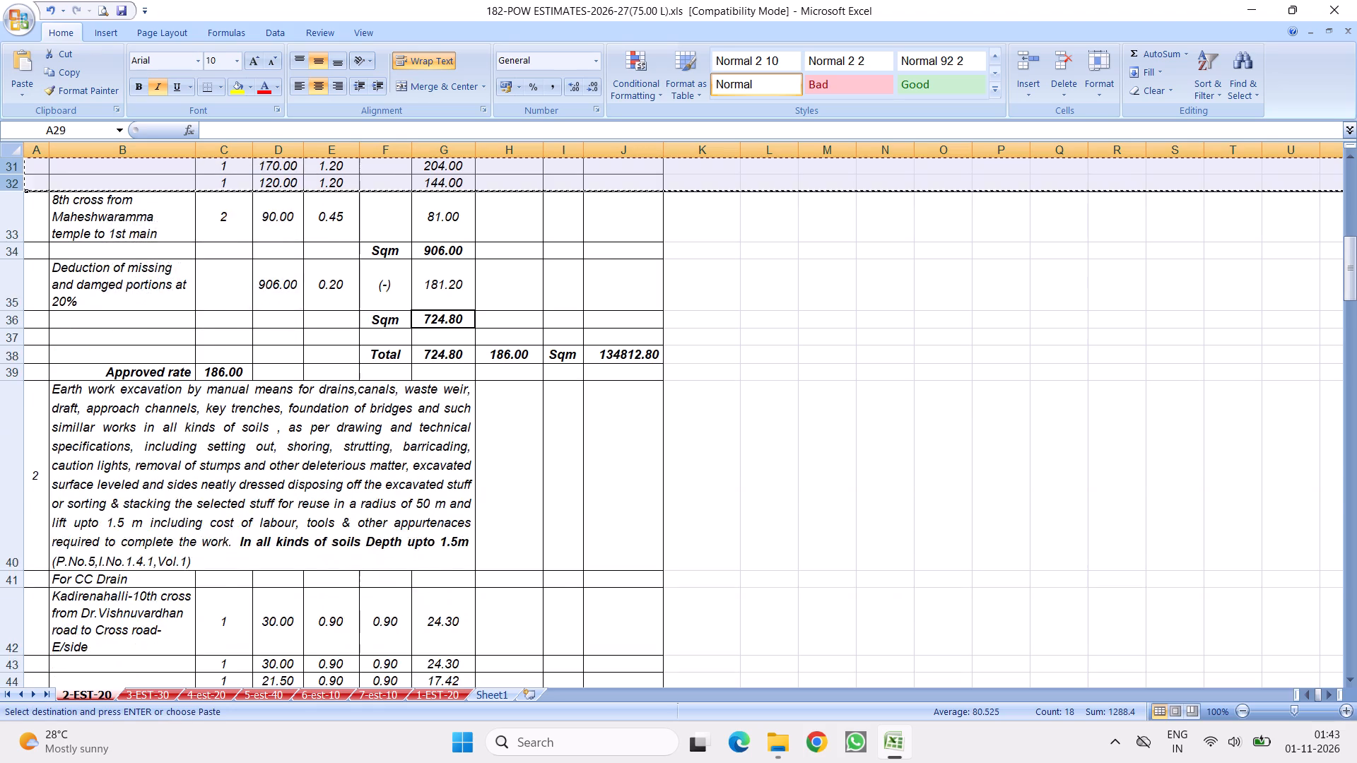
scroll(270, 483, "down", 2)
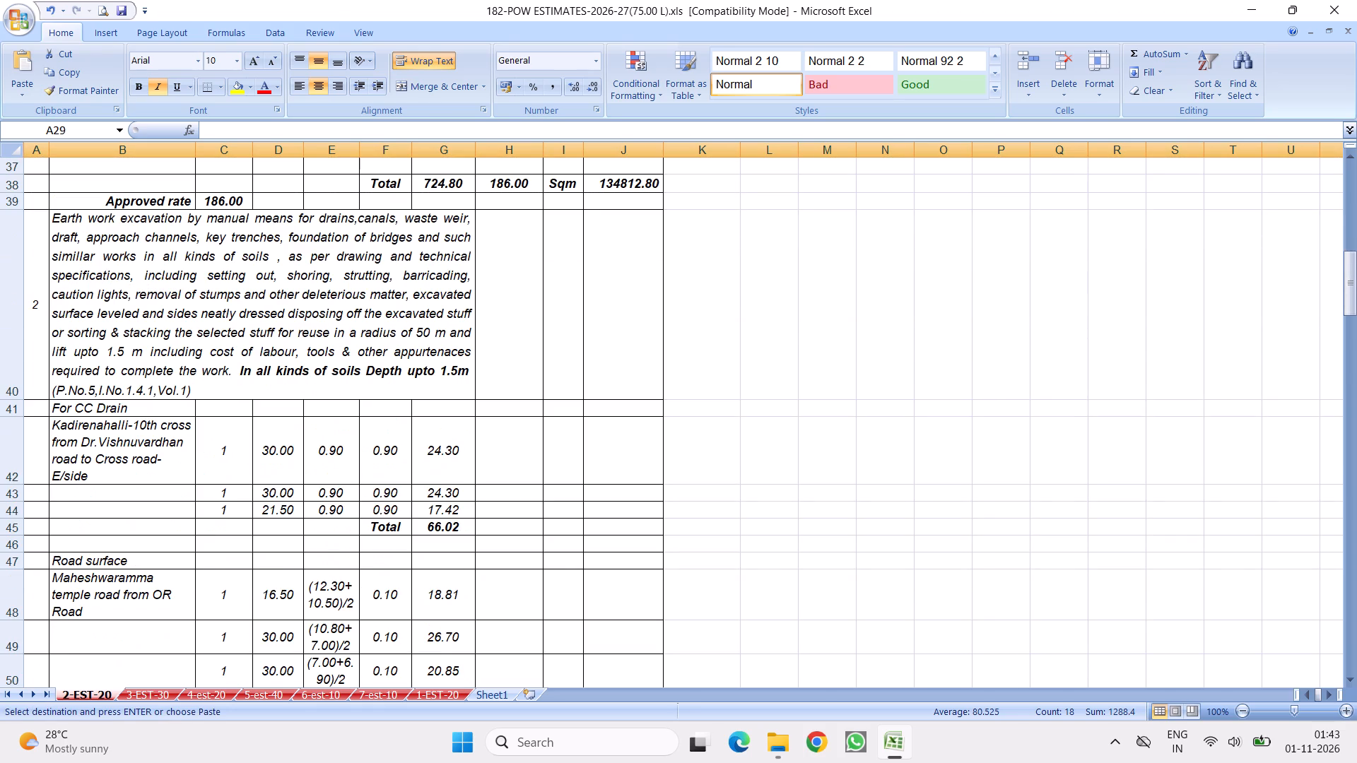
scroll(302, 504, "down", 2)
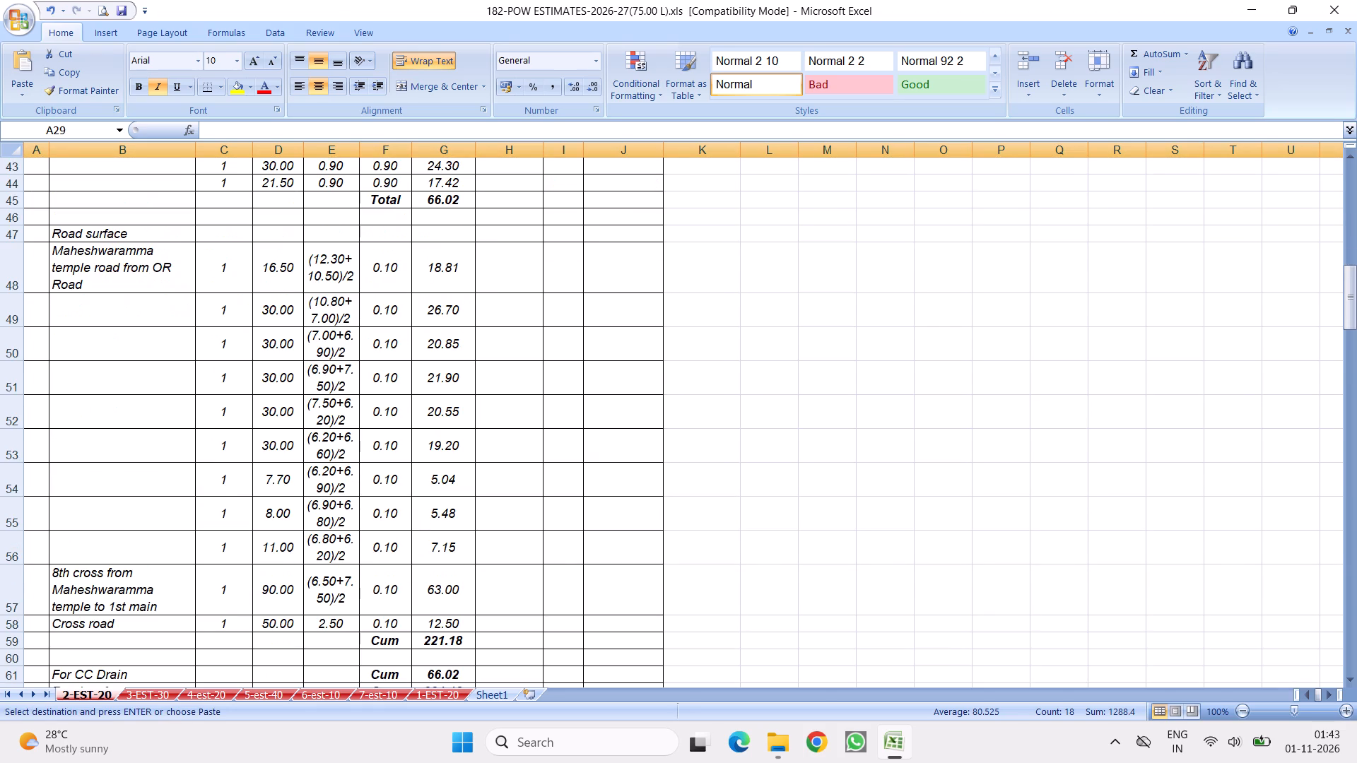
scroll(300, 437, "up", 2)
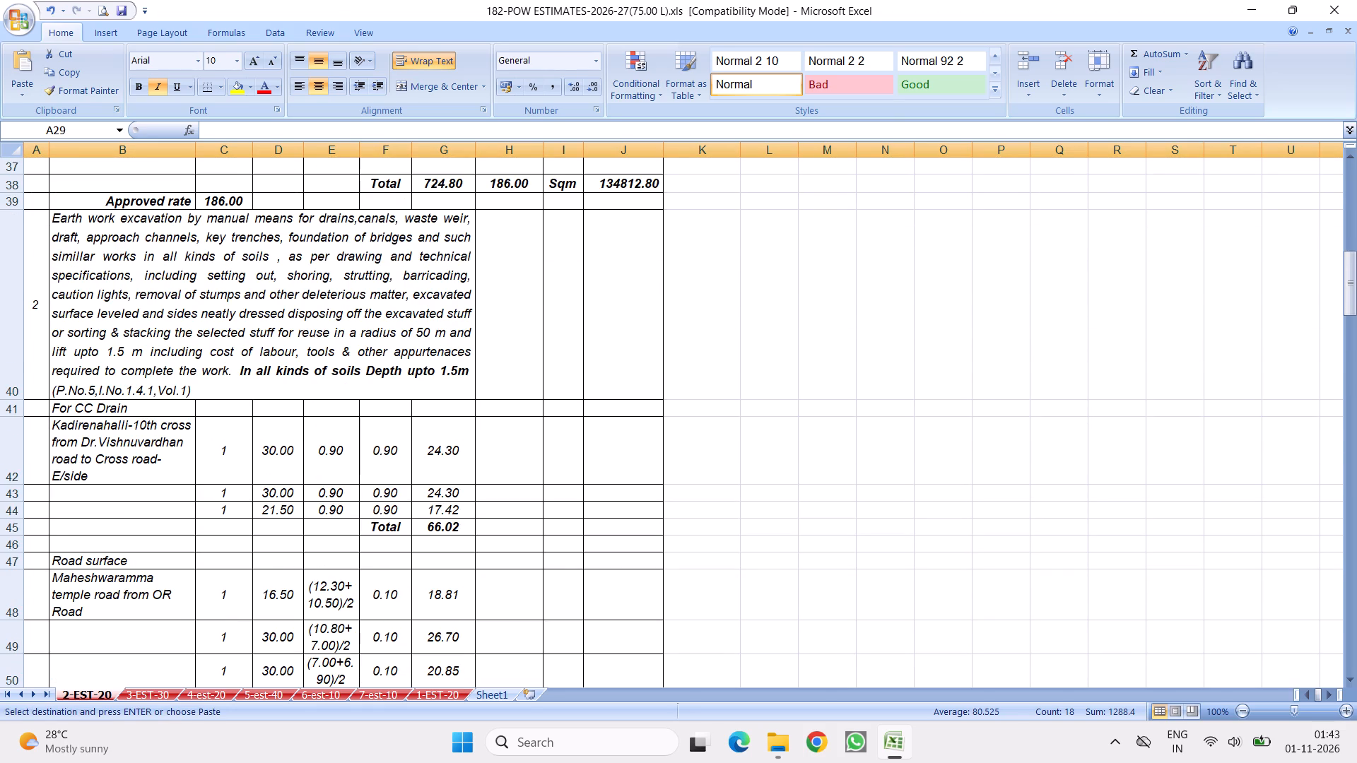
left_click(12, 410)
right_click(12, 410)
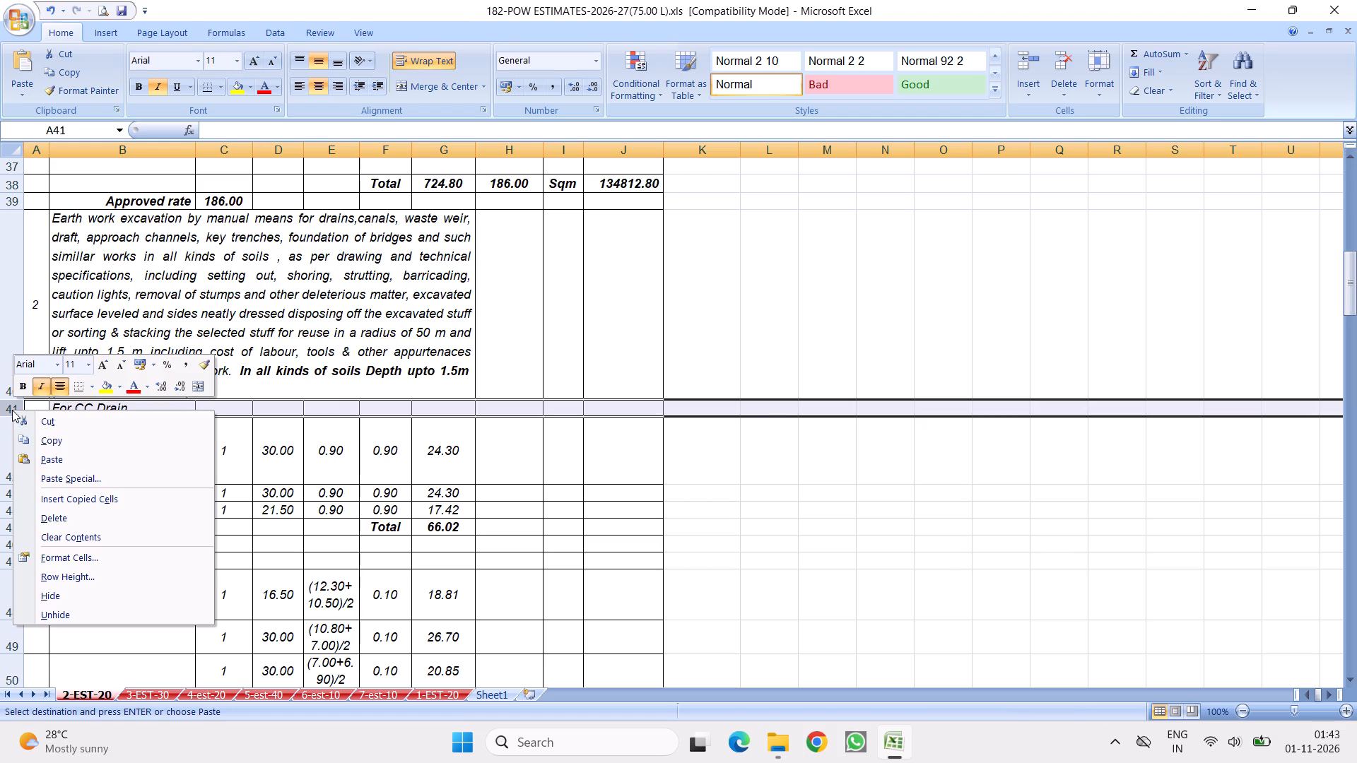
left_click(98, 497)
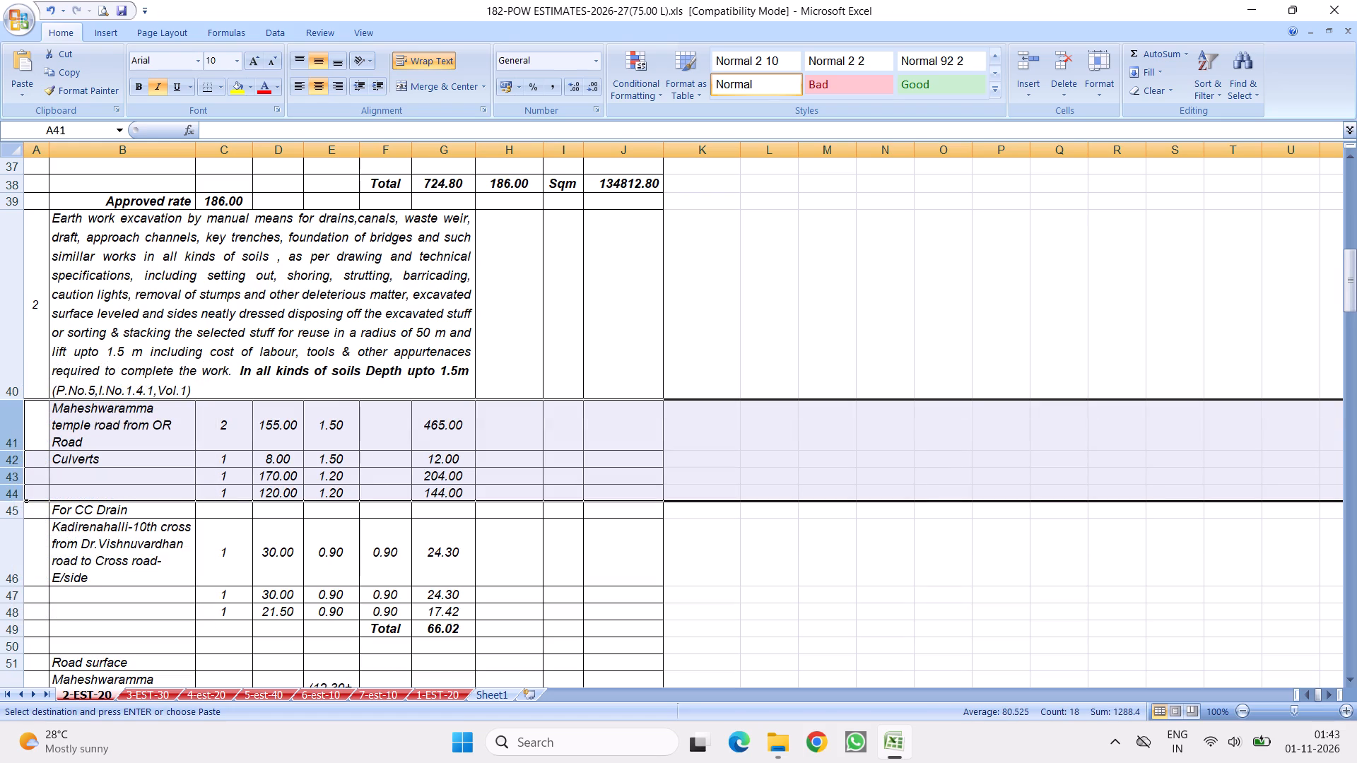
Insert a copy of the For CC Drain heading row above the inserted measurement rows and rename it "Drain desilting".
left_click(13, 507)
right_click(13, 507)
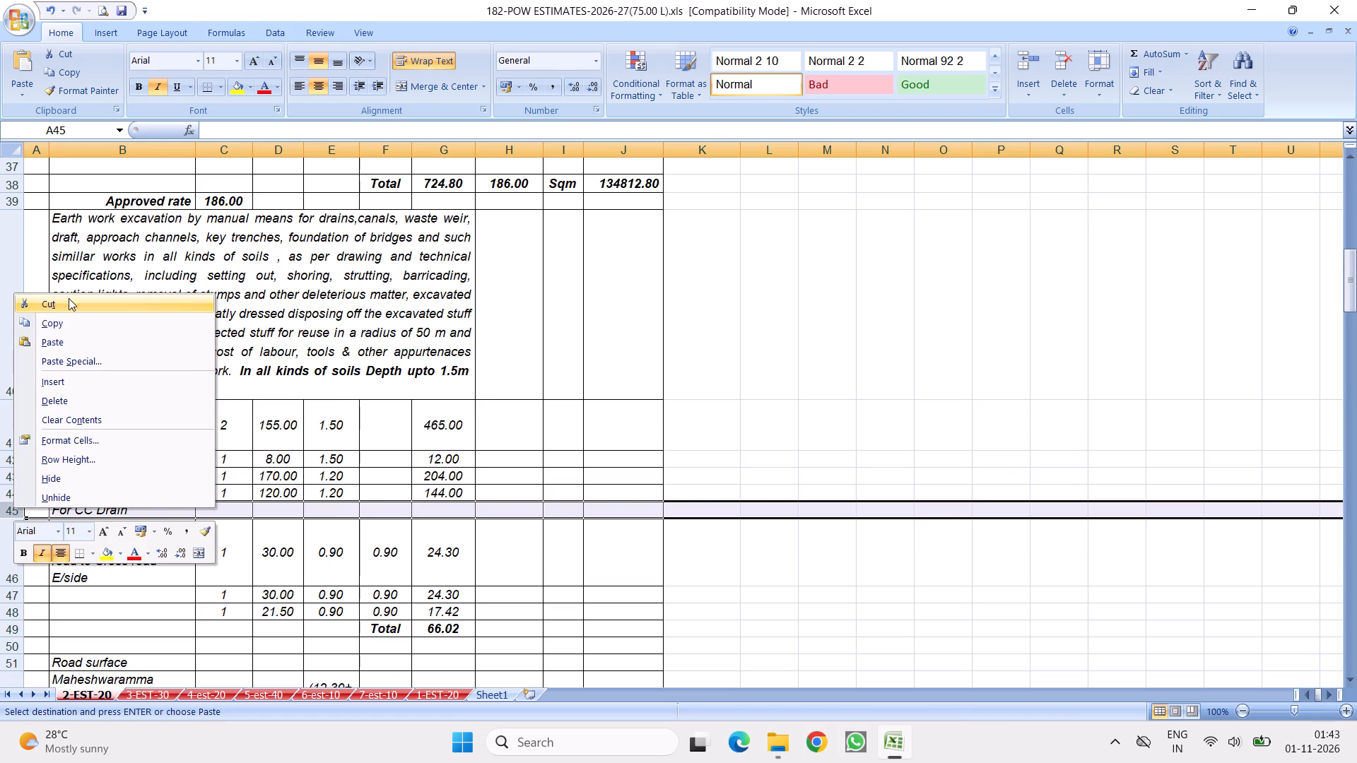
left_click(52, 319)
right_click(7, 415)
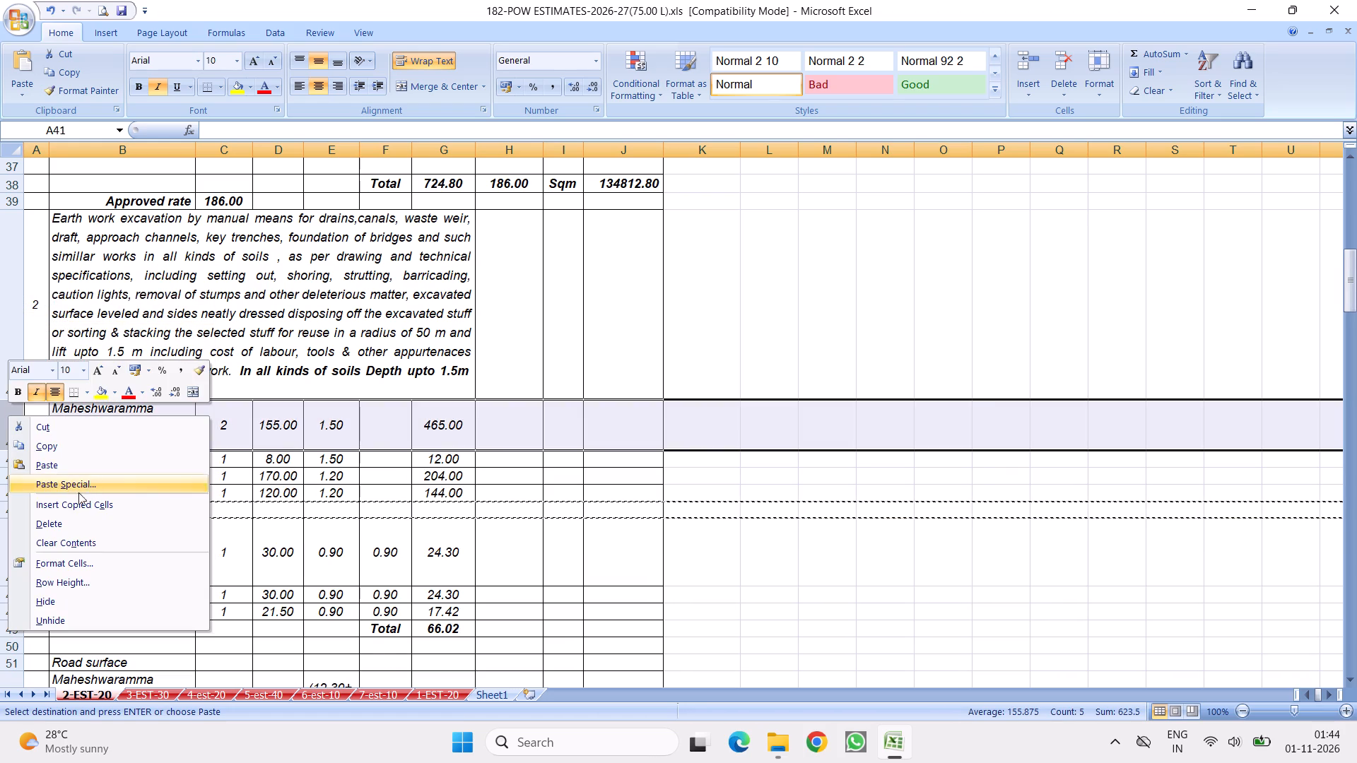
left_click(76, 504)
left_click(93, 405)
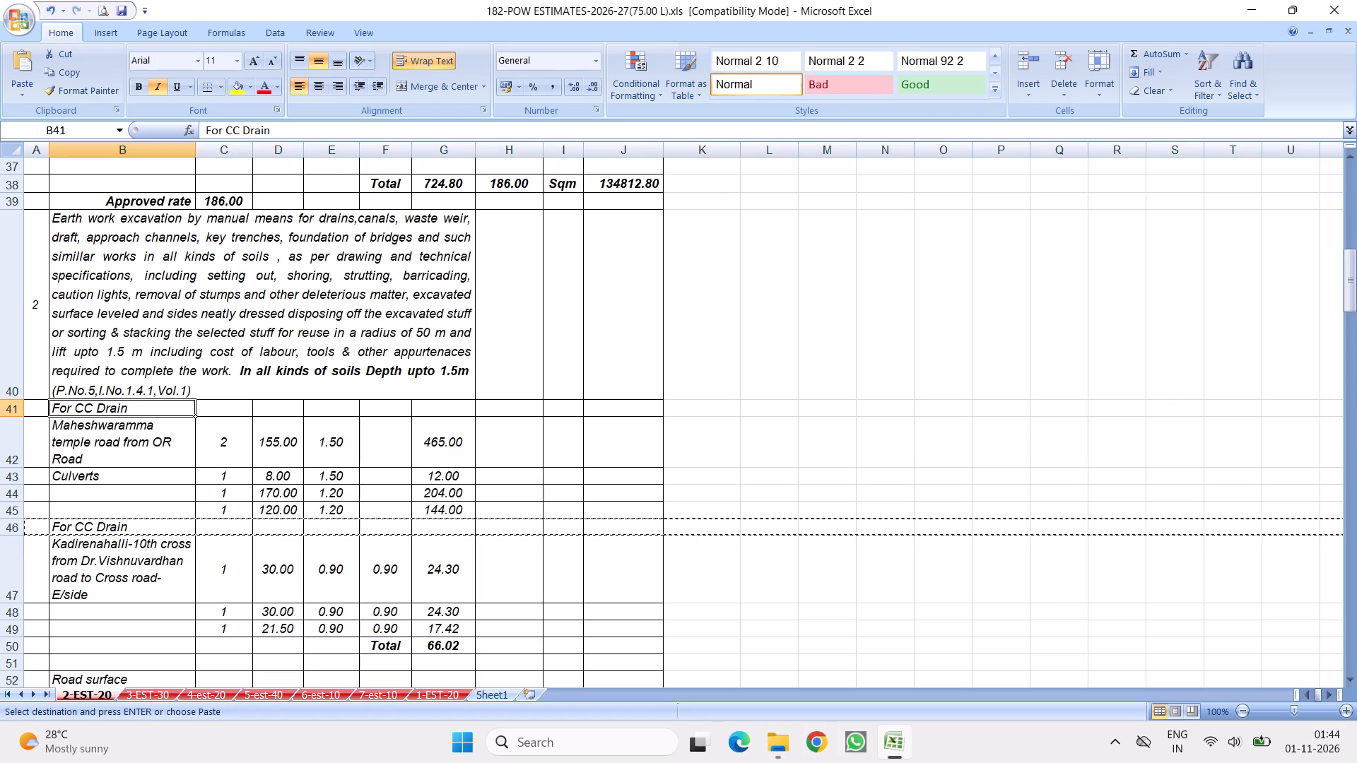
type("Drain desilting")
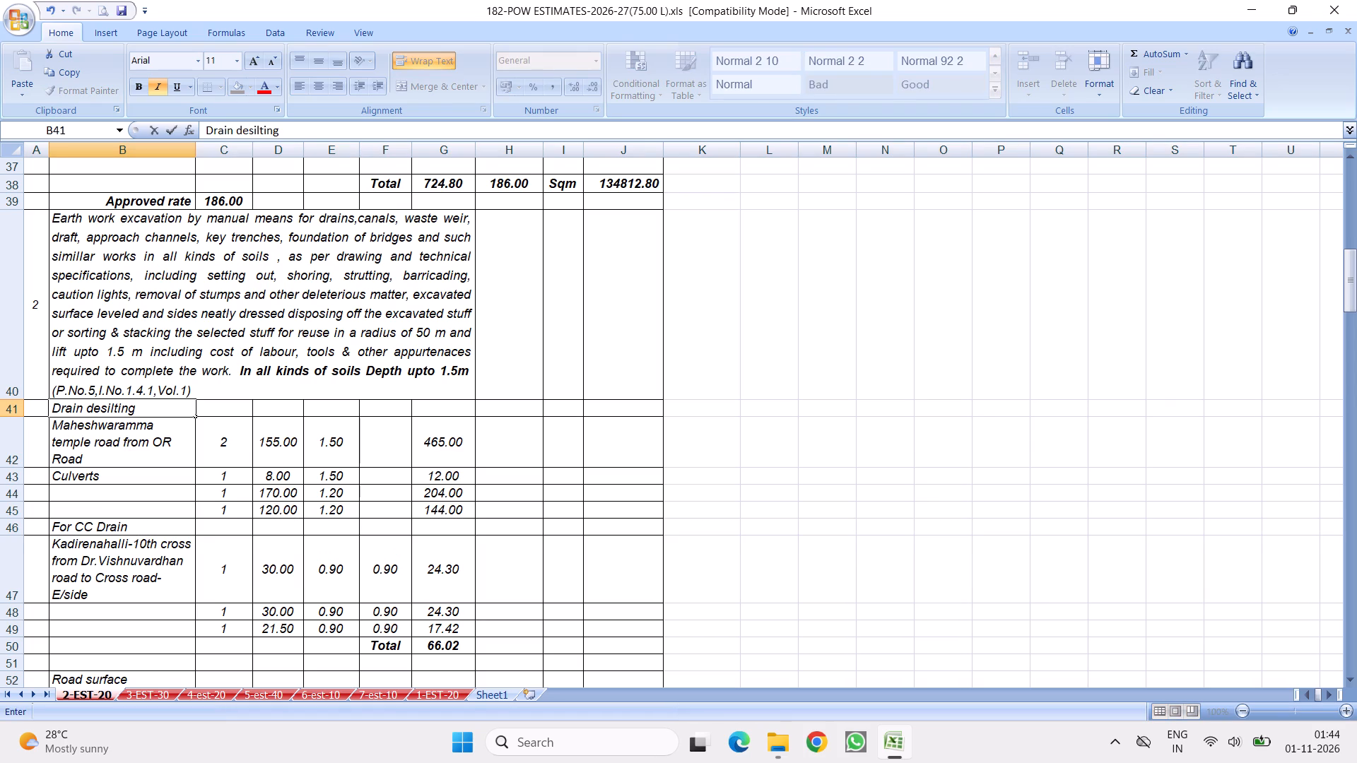
left_click(528, 572)
Copy the breadth, depth and quantity cells of the Kadirenahalli-10th cross row into the Maheshwaramma temple road row under Drain desilting.
left_click_drag(342, 567, 421, 572)
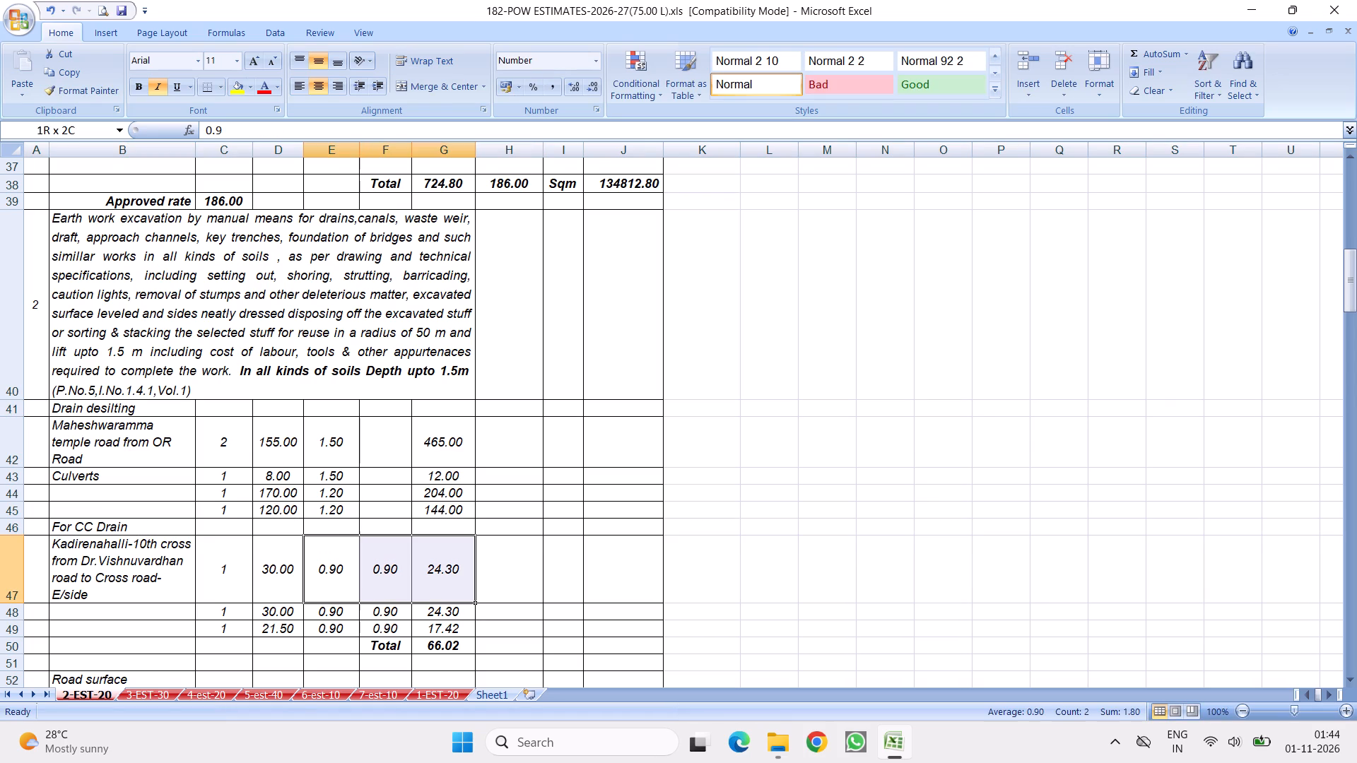
left_click_drag(421, 572, 428, 572)
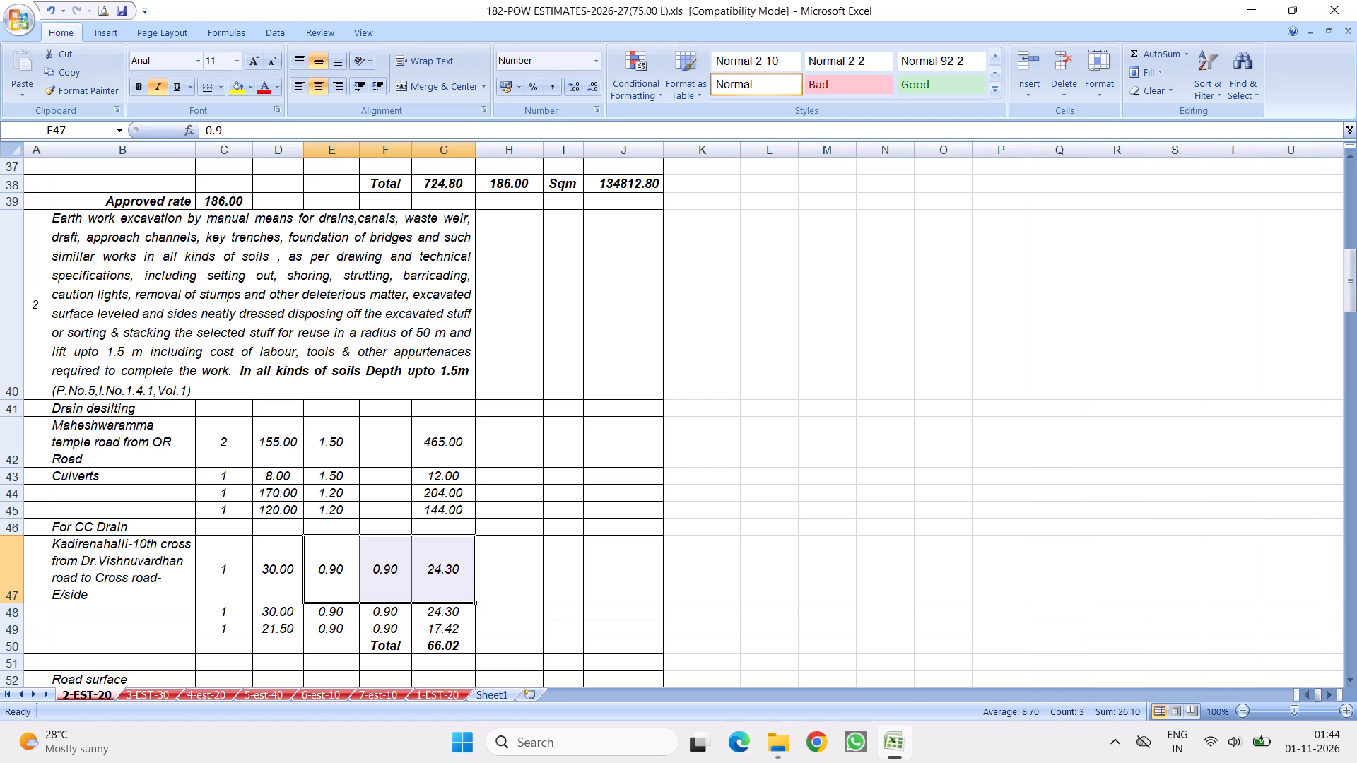
right_click(332, 558)
left_click(371, 309)
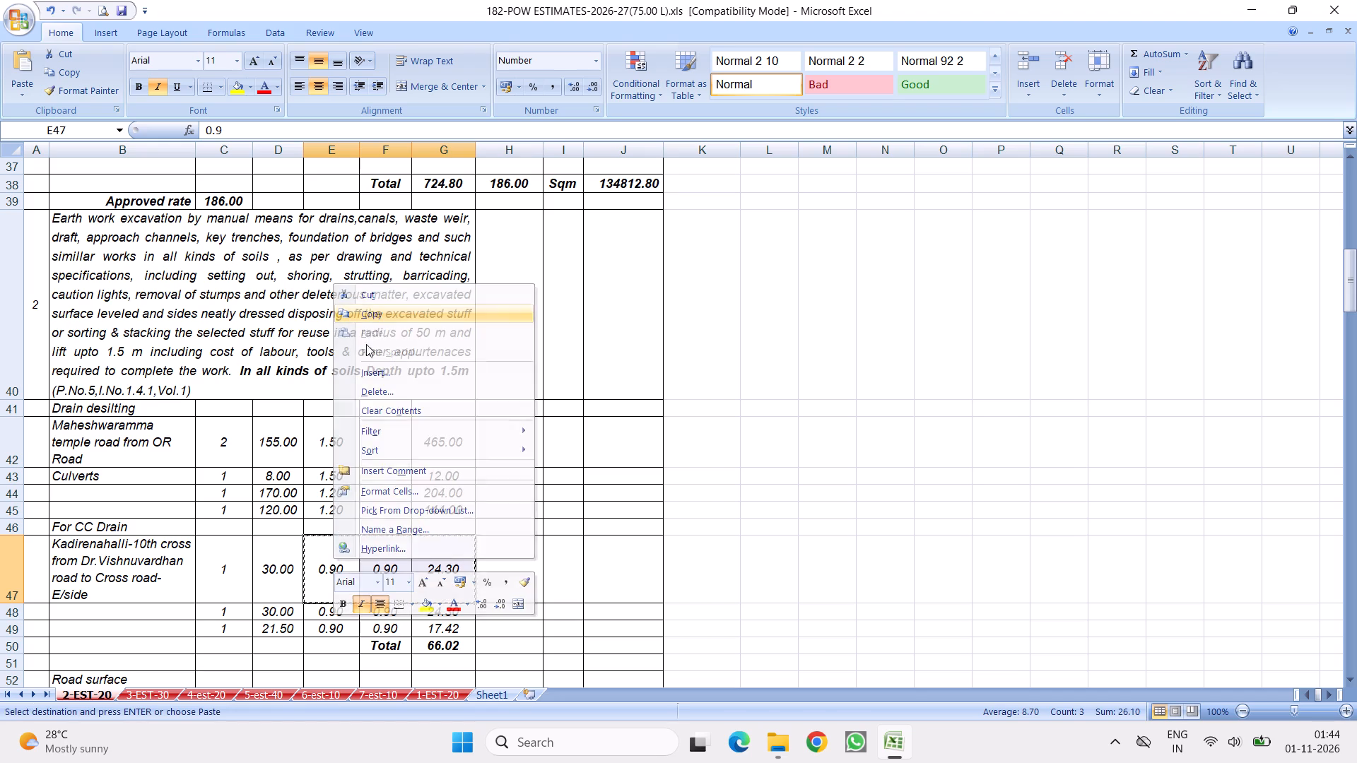
right_click(331, 430)
left_click(375, 480)
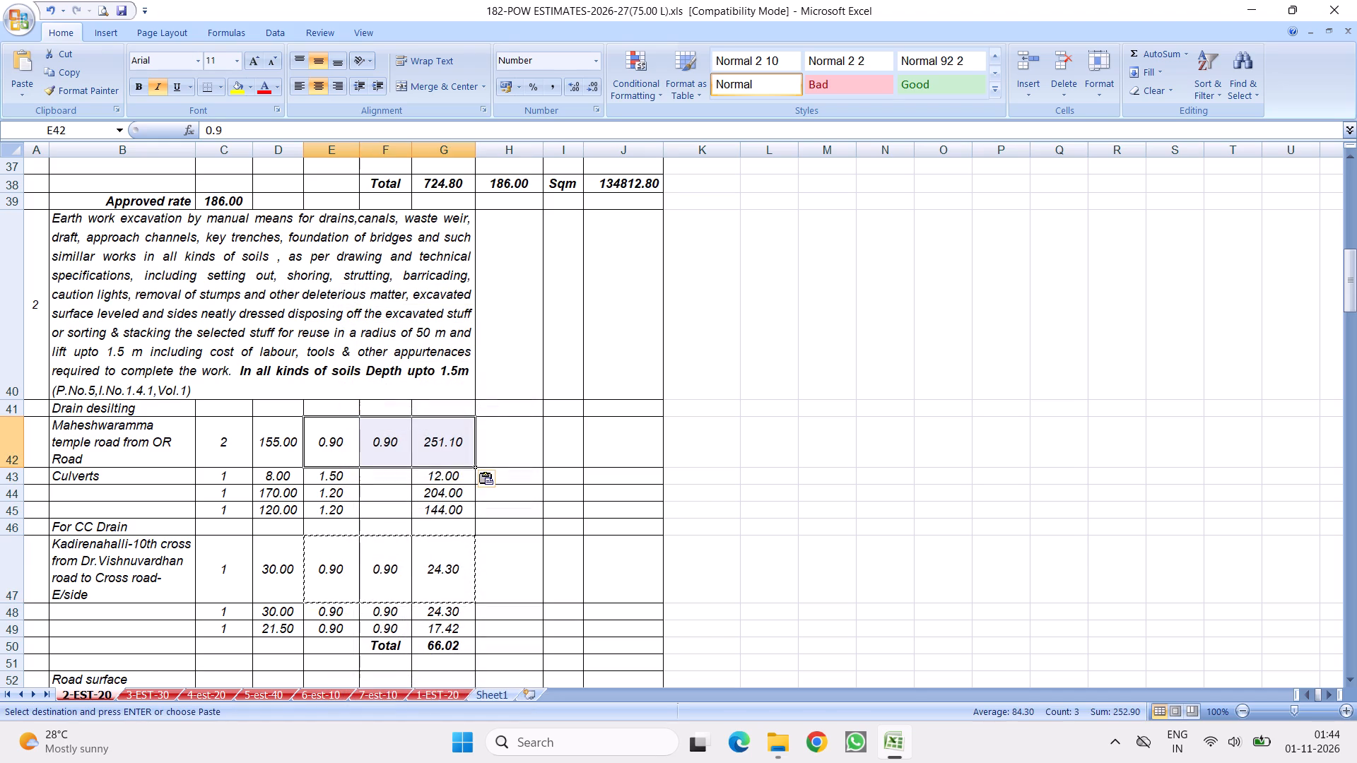
Set the Maheshwaramma temple road desilting row to breadth 0.6 and depth 1.4.
left_click(322, 437)
key("period")
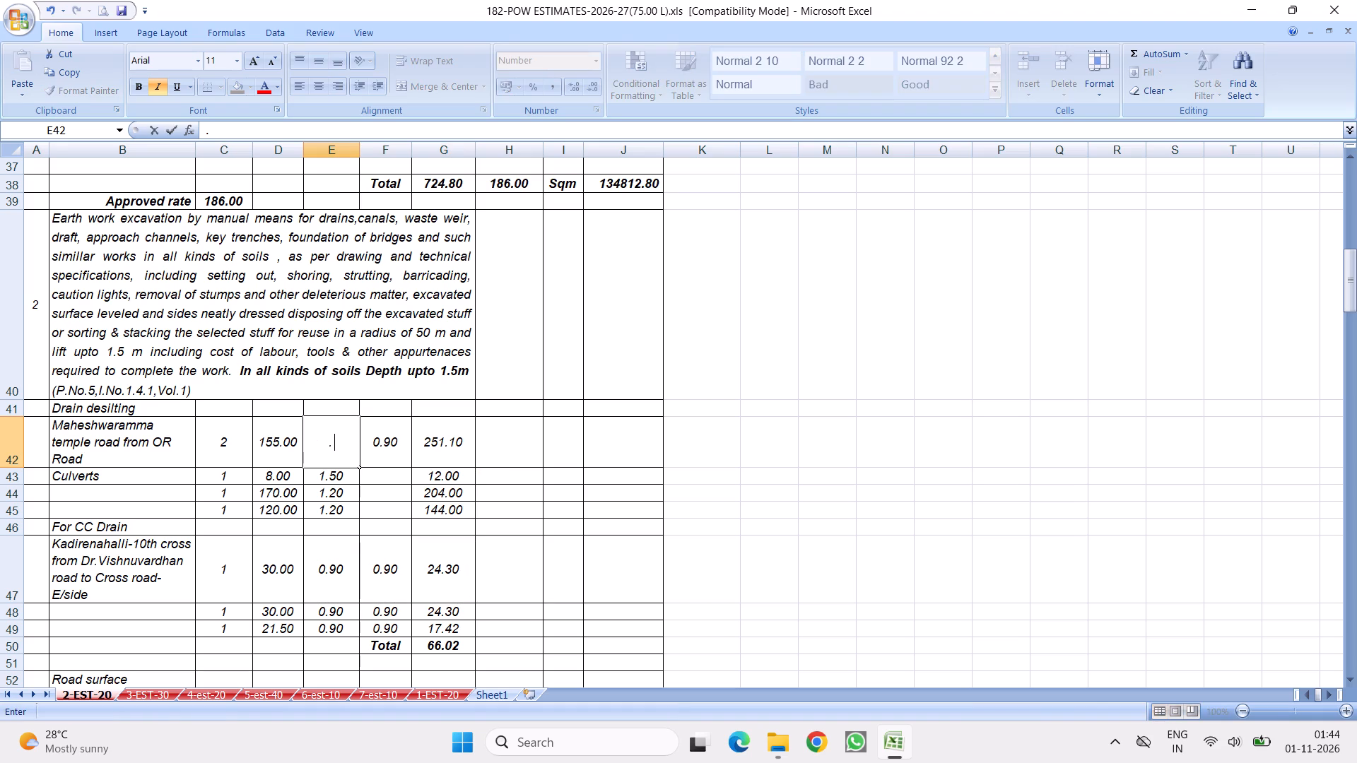
key("6")
left_click(469, 478)
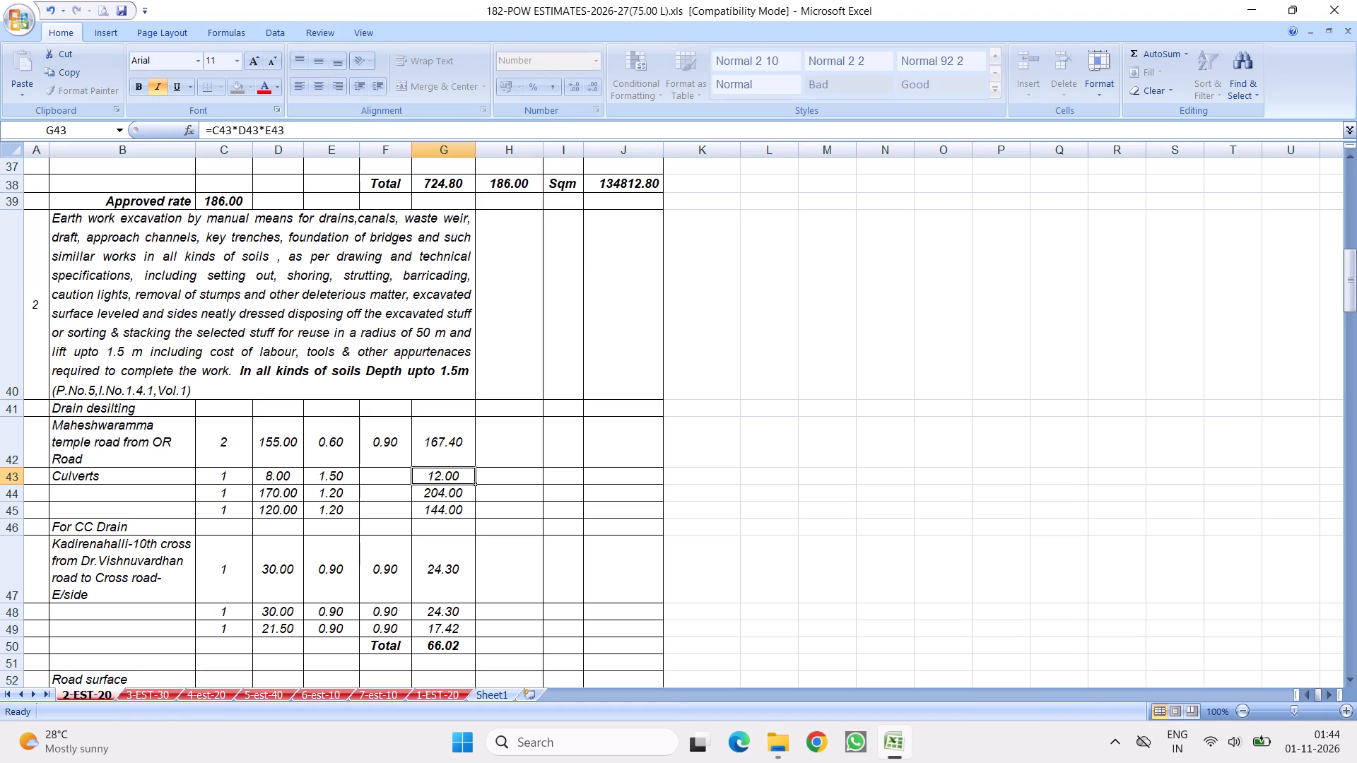
left_click(383, 446)
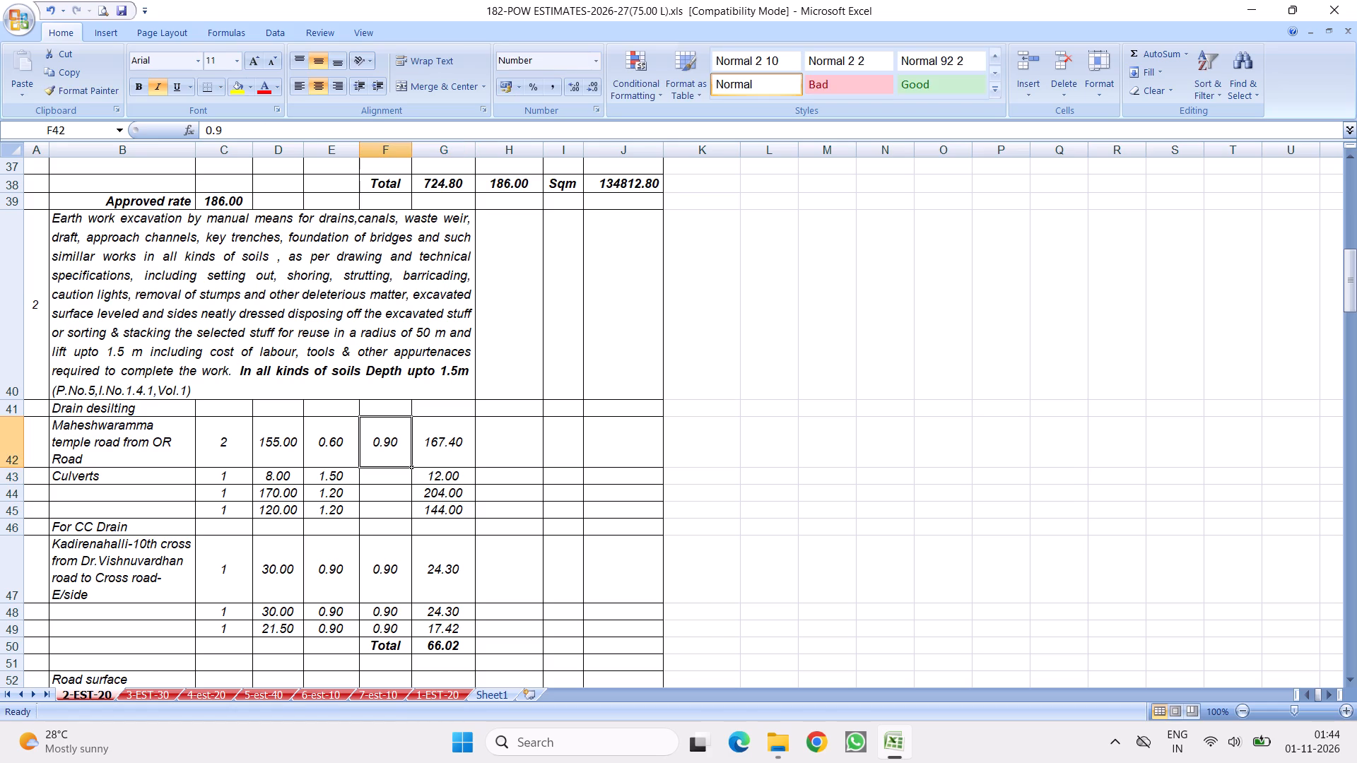
key("1")
key("period")
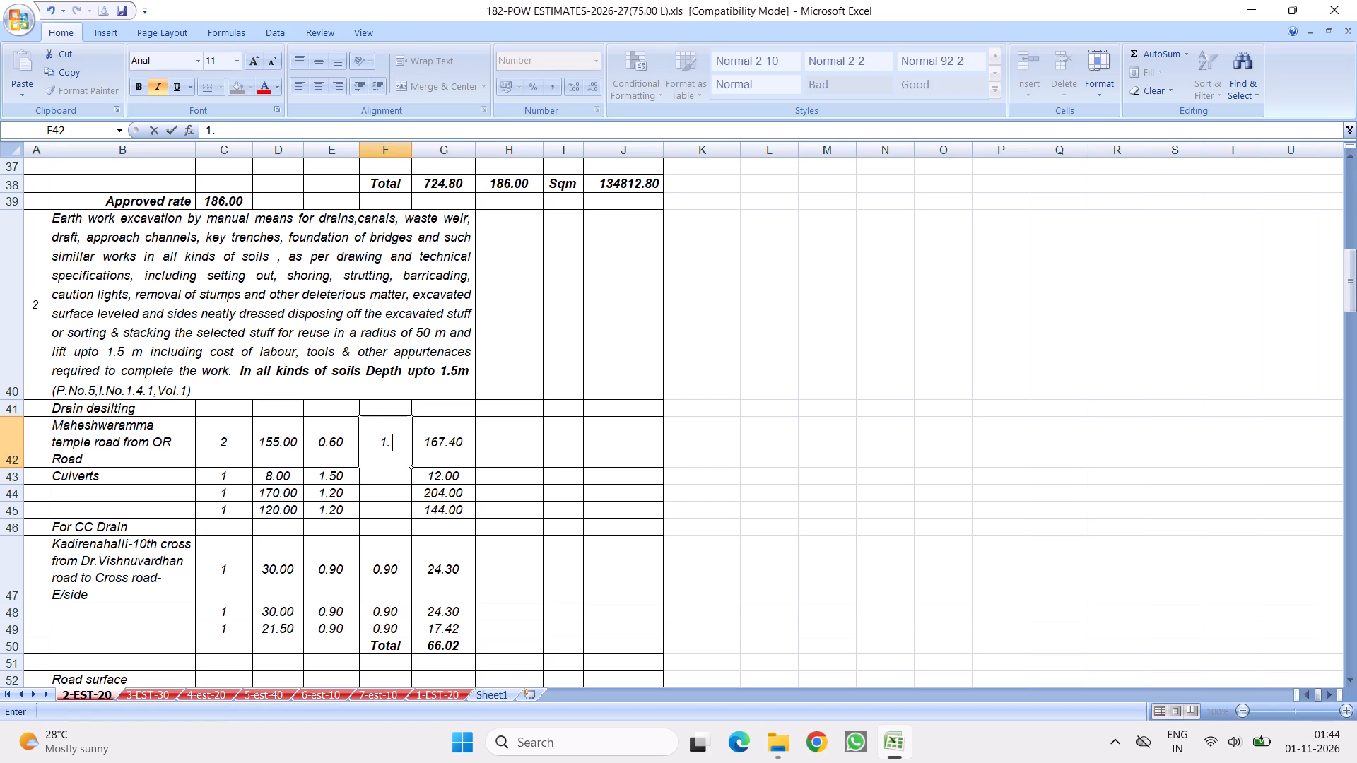
key("4")
left_click(525, 475)
Set the Culverts desilting row to breadth 0.6 and depth 0.9.
left_click(333, 480)
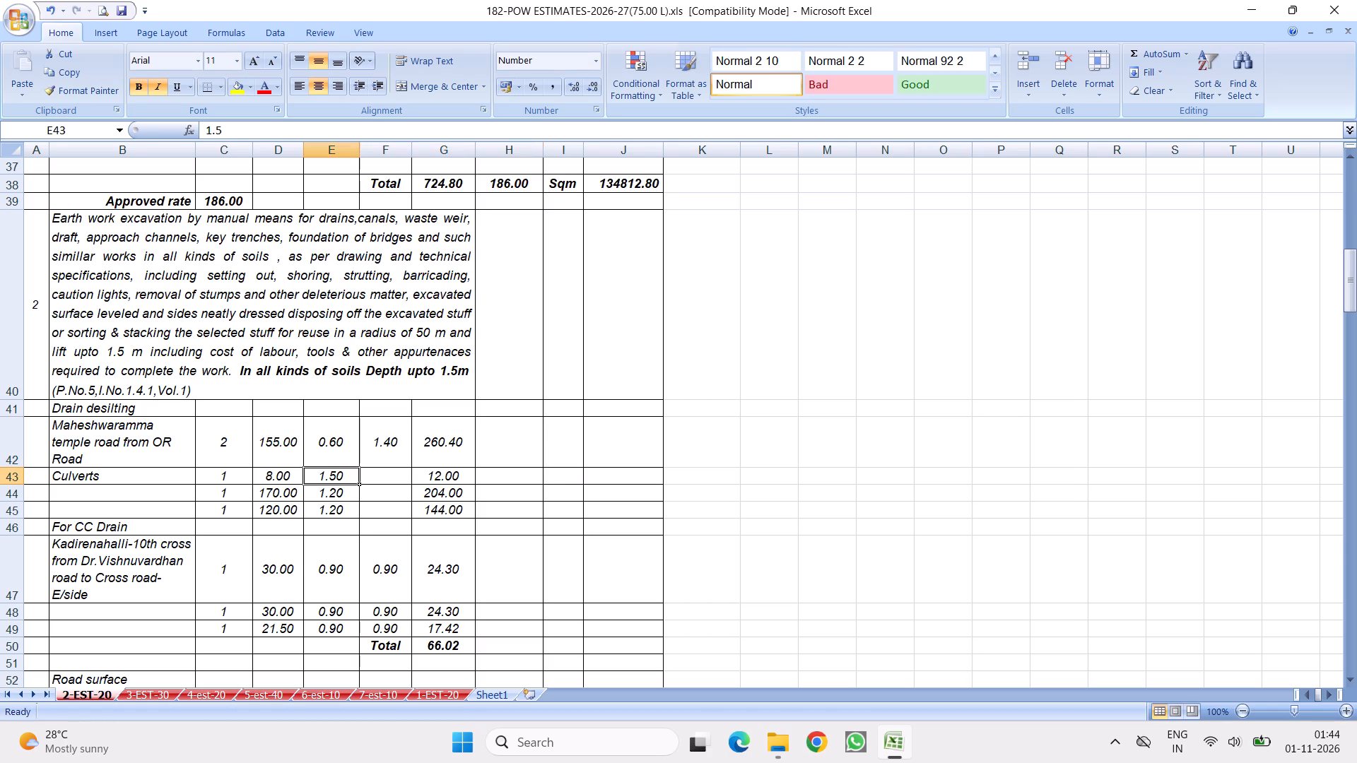
key("period")
key("6")
left_click(477, 483)
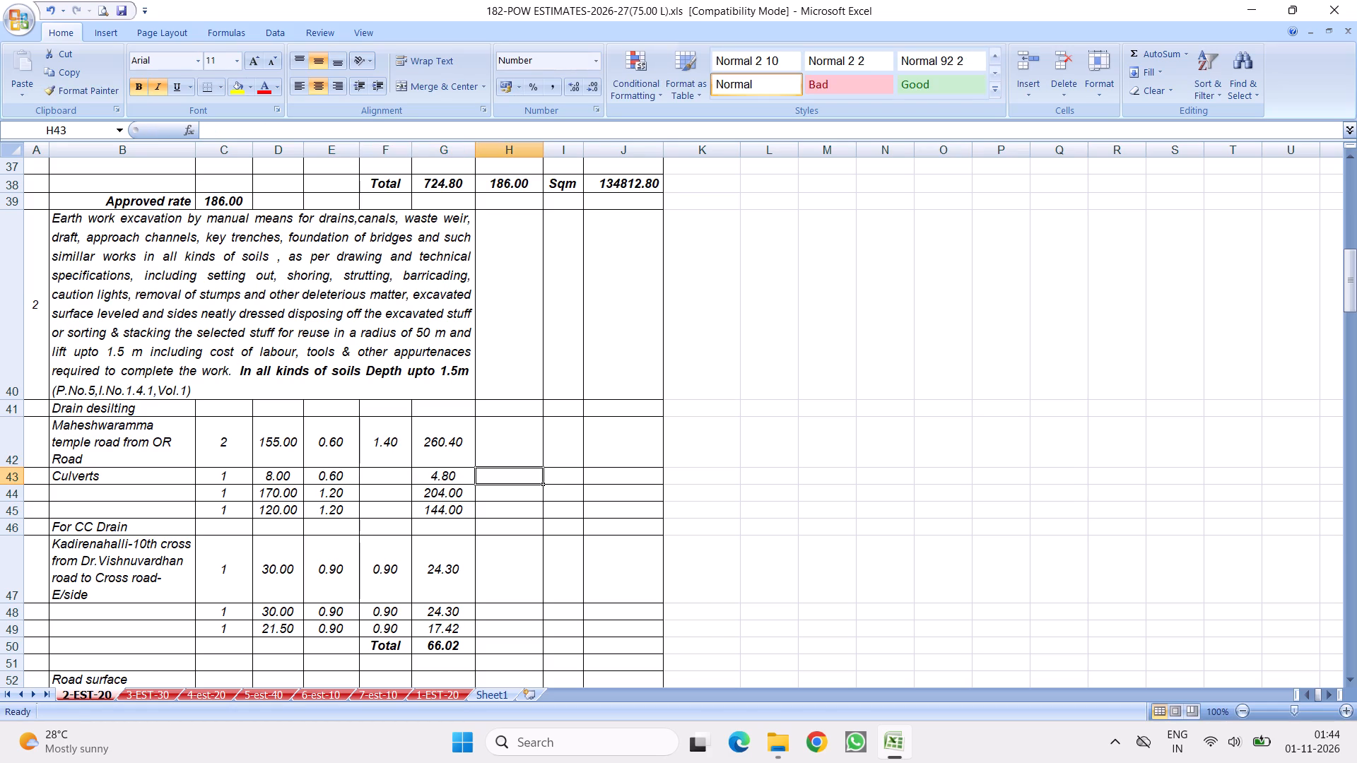
left_click(374, 480)
key("period")
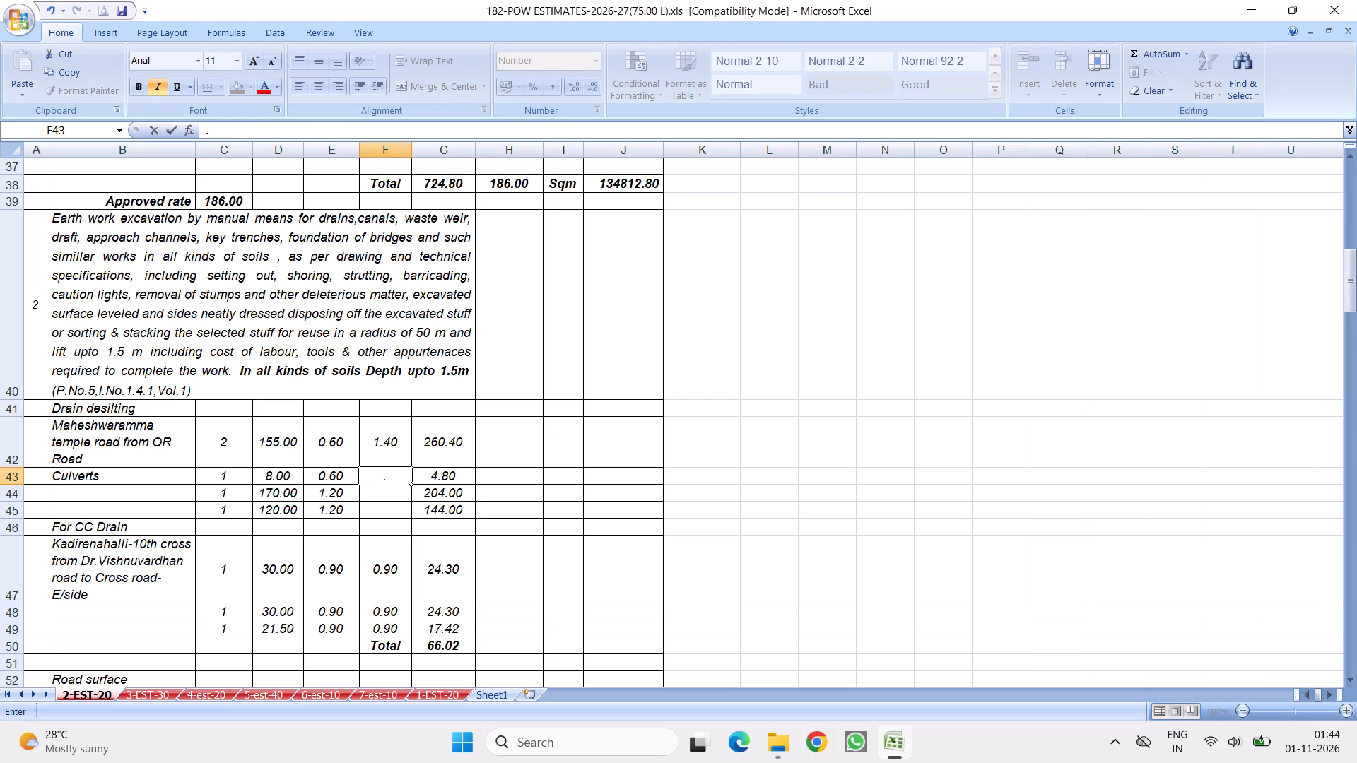
key("9")
left_click(524, 486)
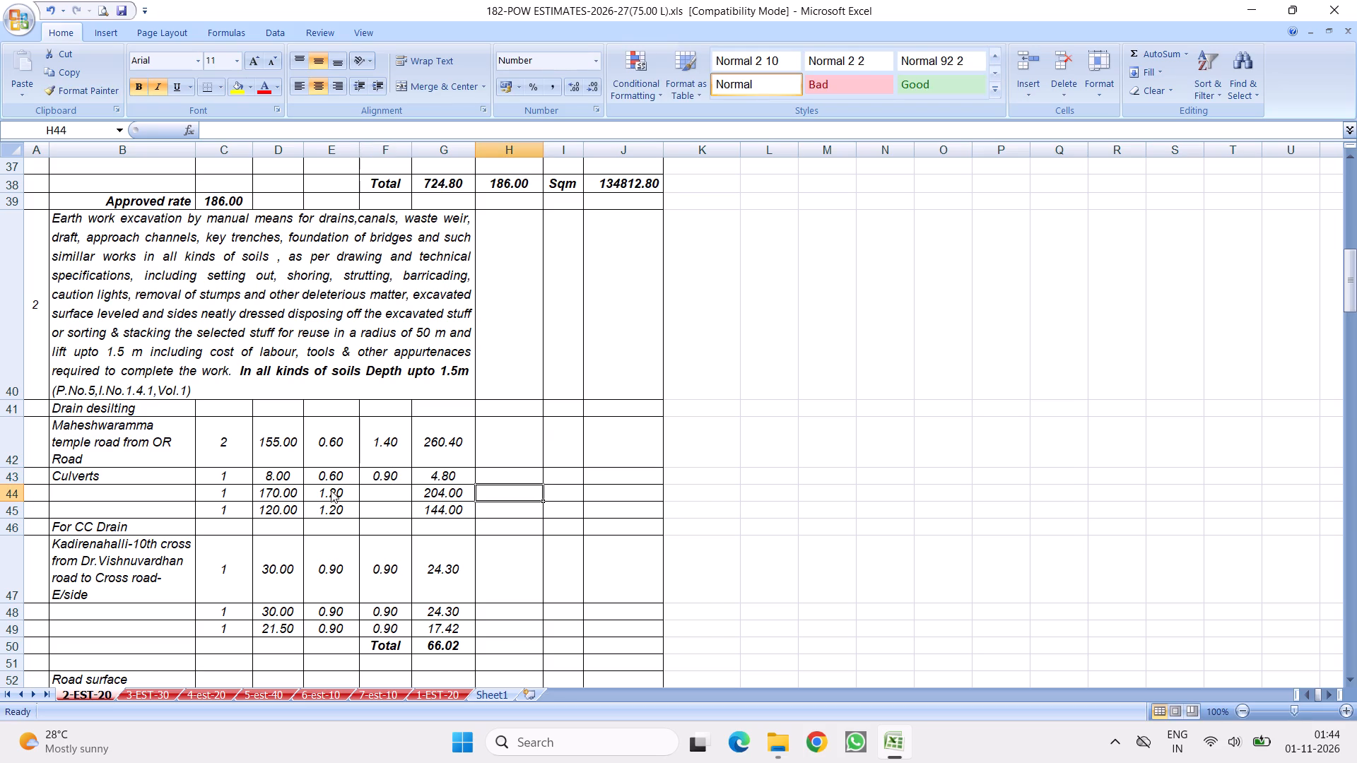
Set breadth 0.45 and depth 0.6 for the 170 and 120 length rows under Drain desilting.
left_click(385, 491)
key("period")
key("6")
left_click(493, 514)
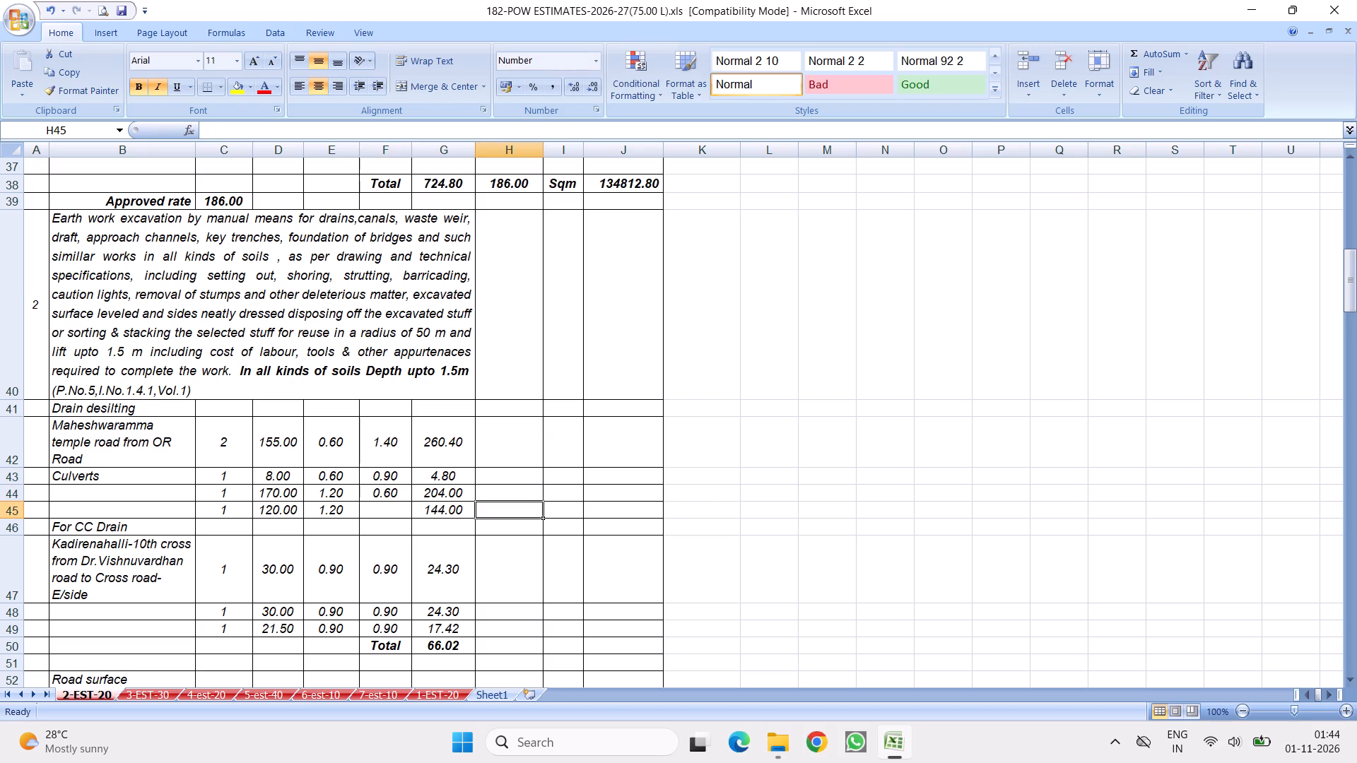
left_click(390, 509)
key("period")
key("6")
left_click(514, 519)
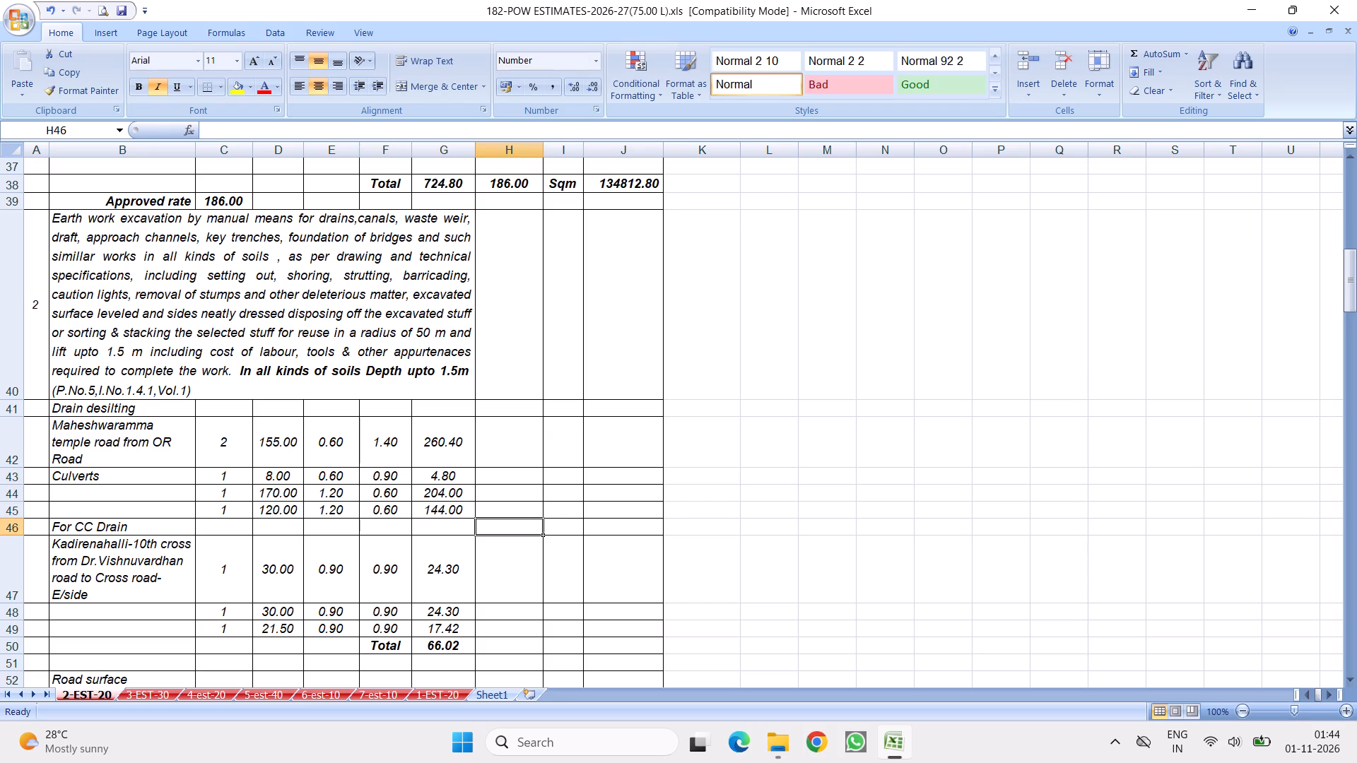
left_click(339, 496)
type(".4")
key("5")
left_click(421, 513)
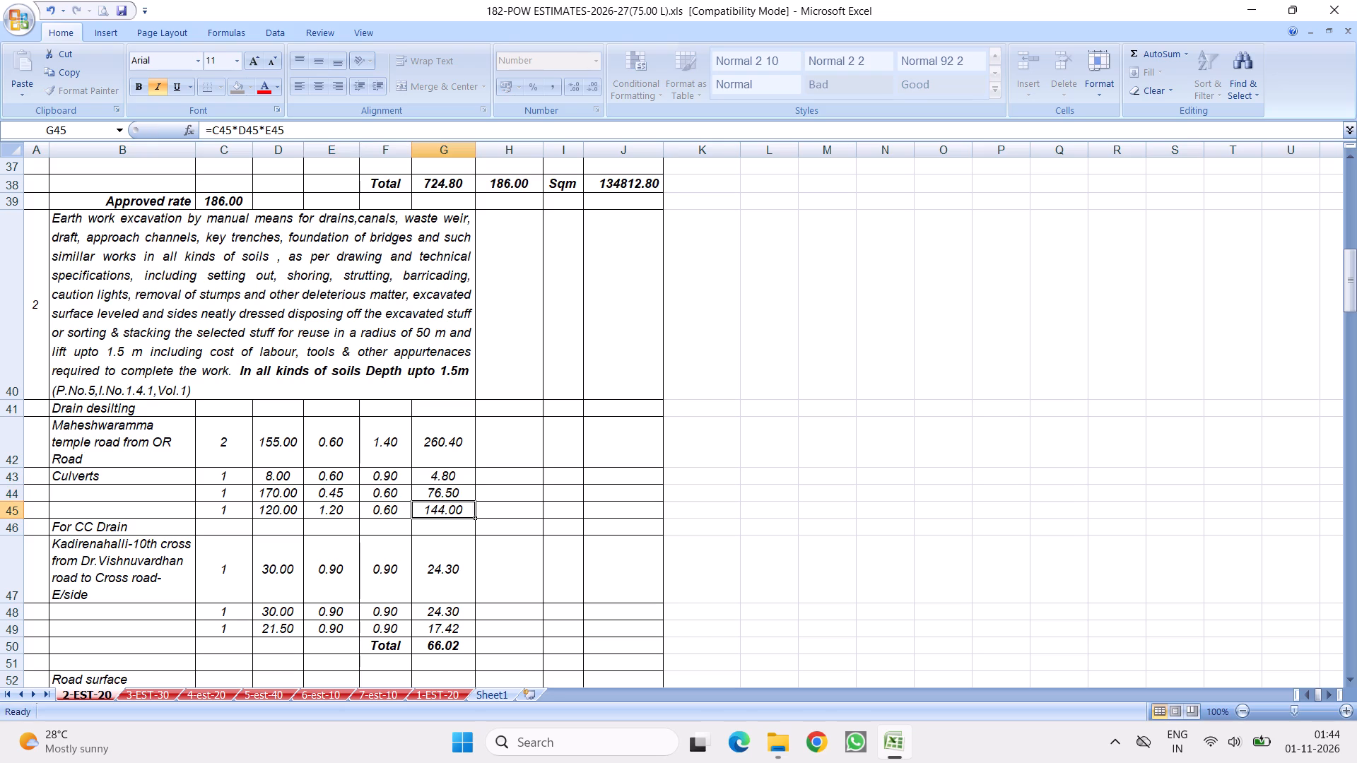
left_click(338, 511)
type(".4")
key("5")
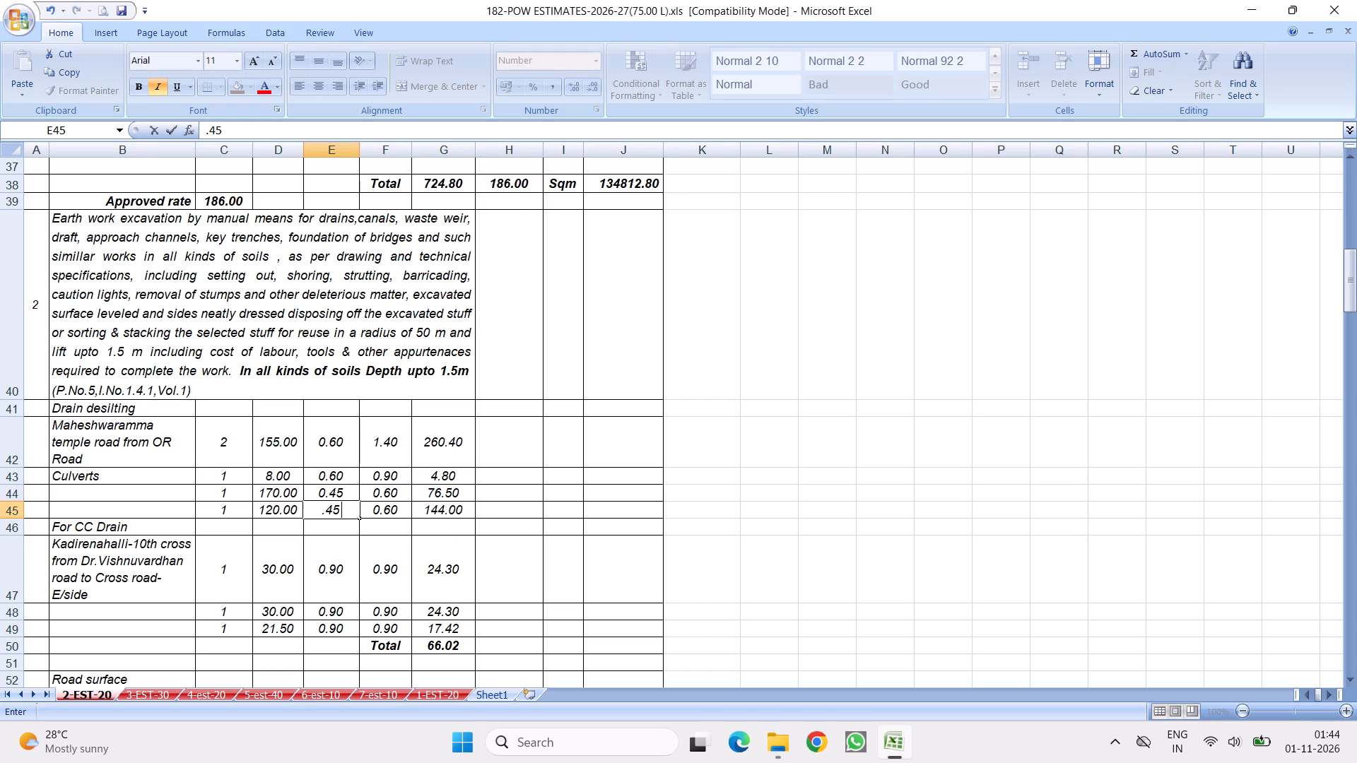
left_click(529, 526)
left_click(450, 568)
left_click(440, 432)
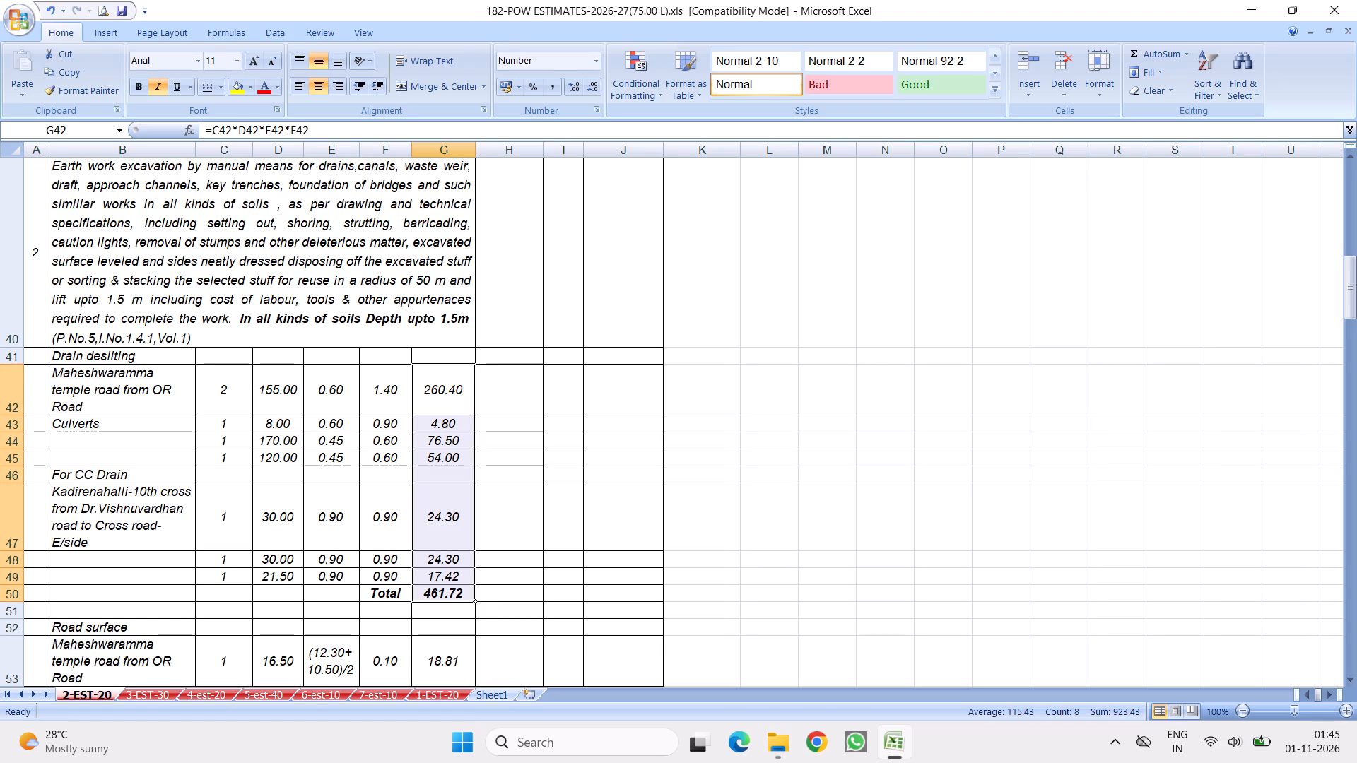
left_click(734, 429)
scroll(448, 381, "down", 7)
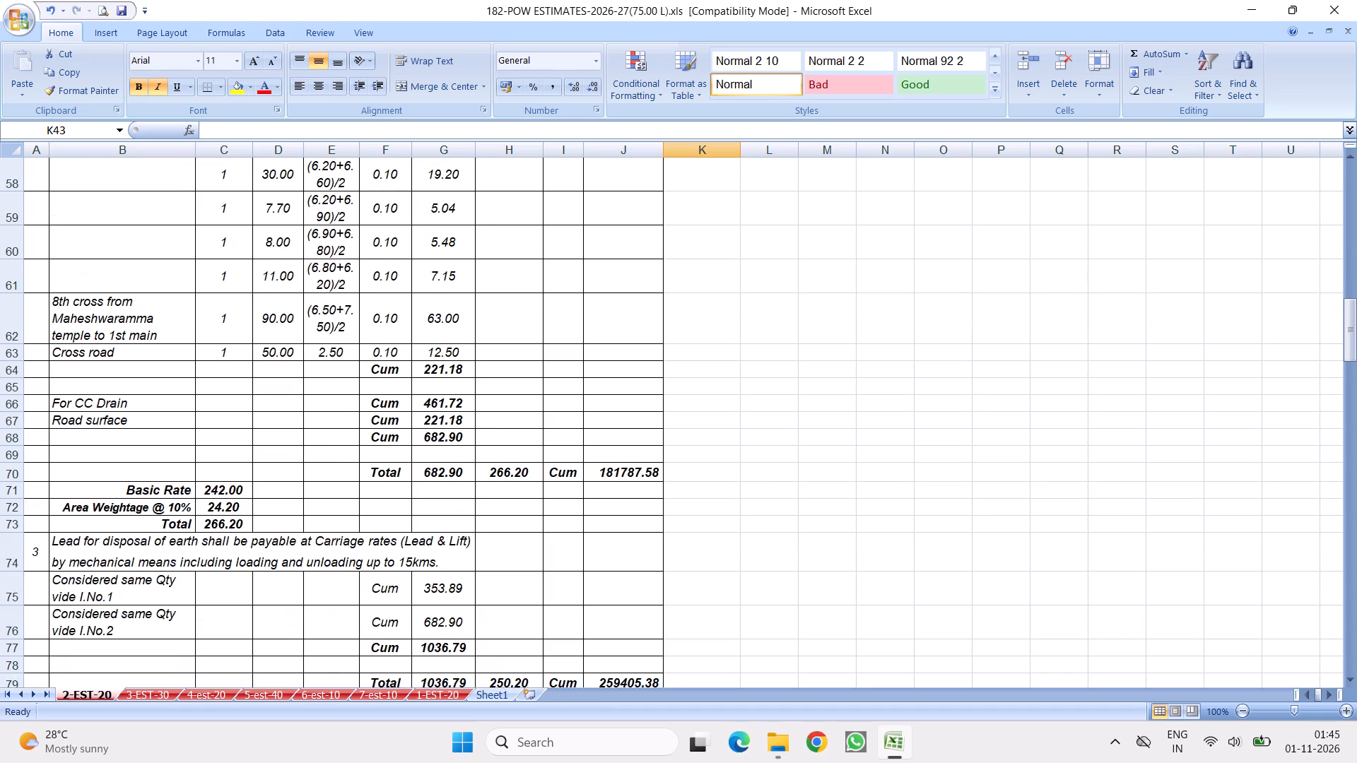
Switch to File Explorer and browse through DOCUMENTS-1 and 1-ESTIMATES & BILLS to the 11-BBMP ESTIMATES FOR WARDS SR OF 2023-24 folder.
left_click(775, 741)
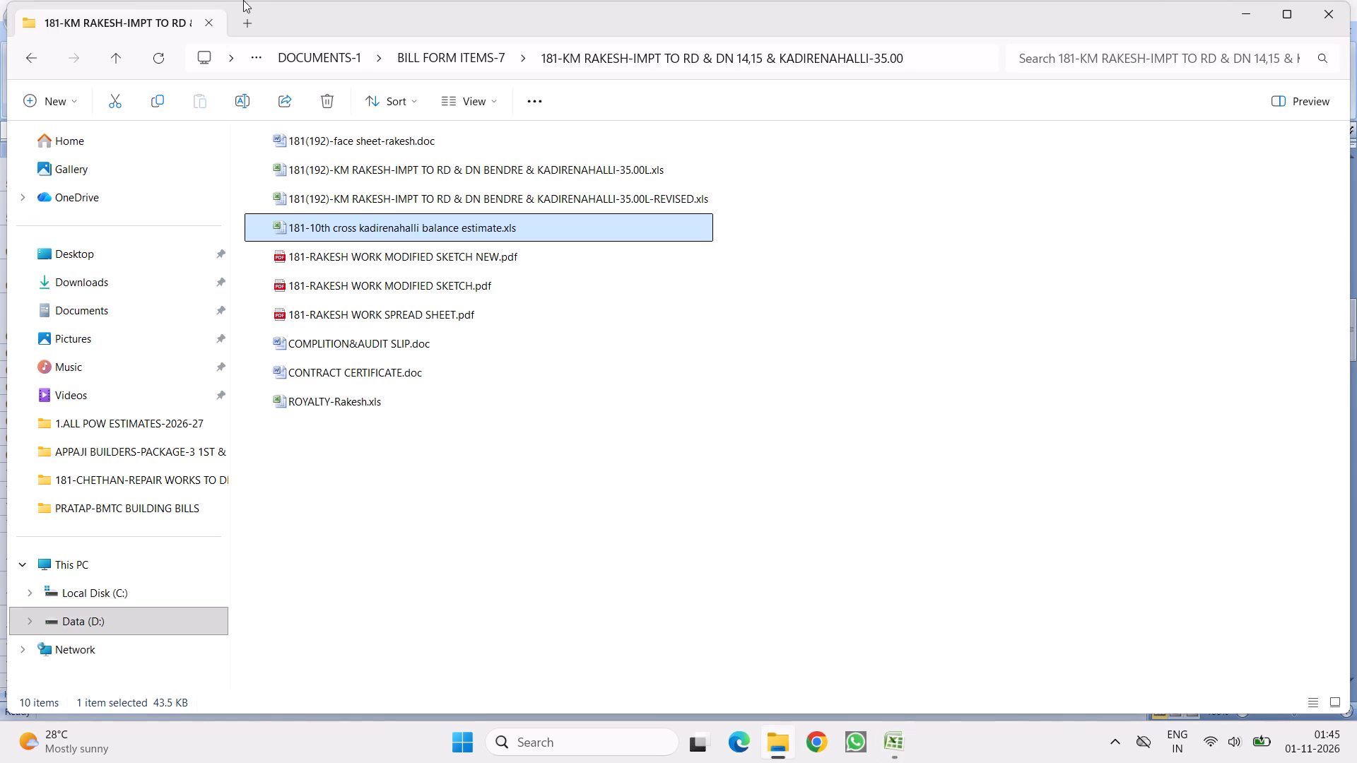
left_click(28, 52)
left_click(28, 52)
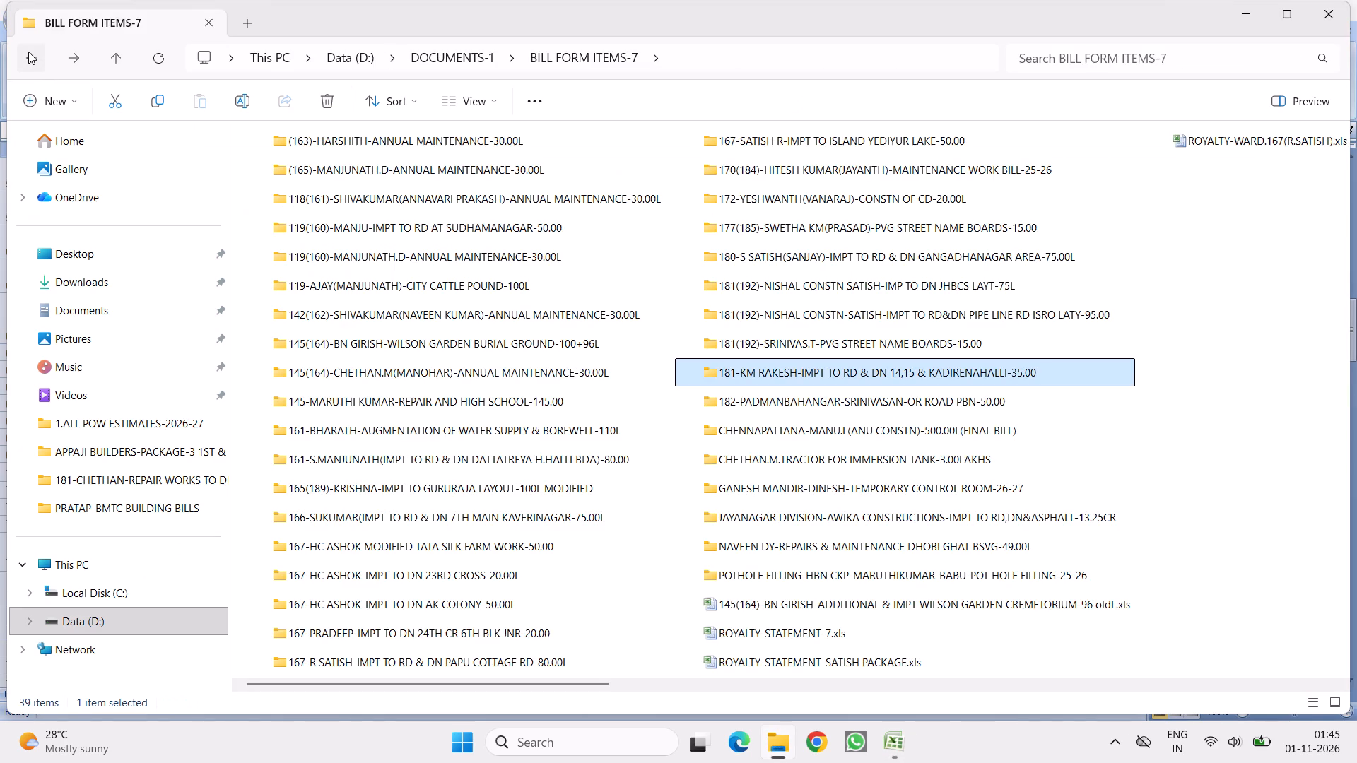
double_click(348, 134)
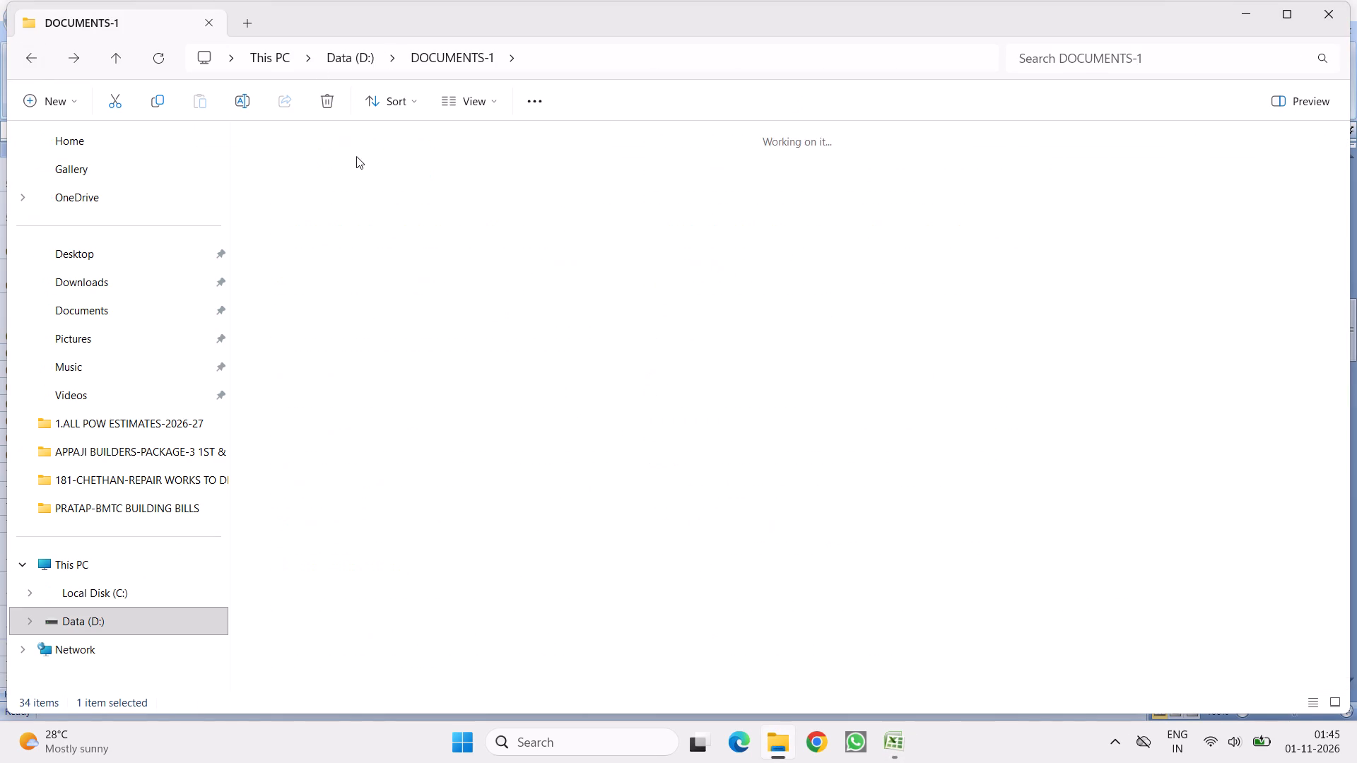
double_click(760, 370)
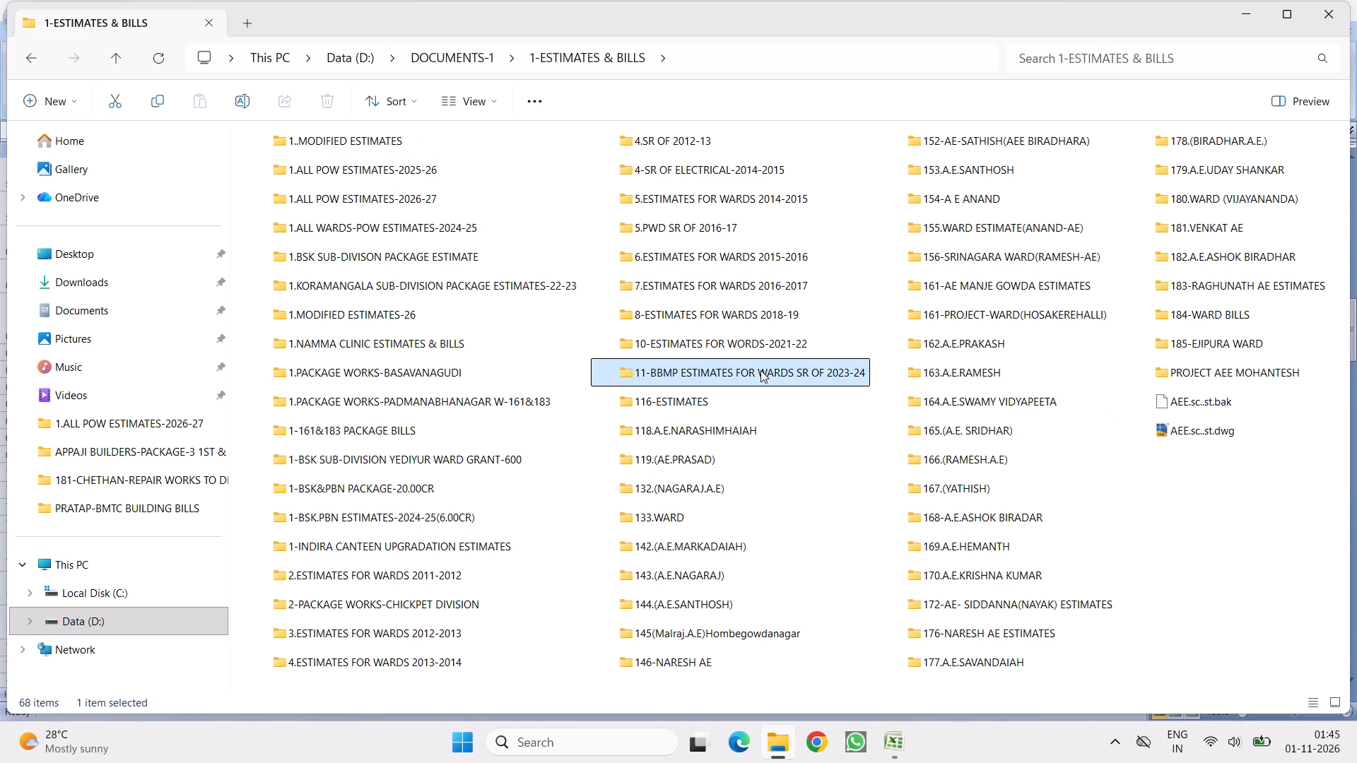
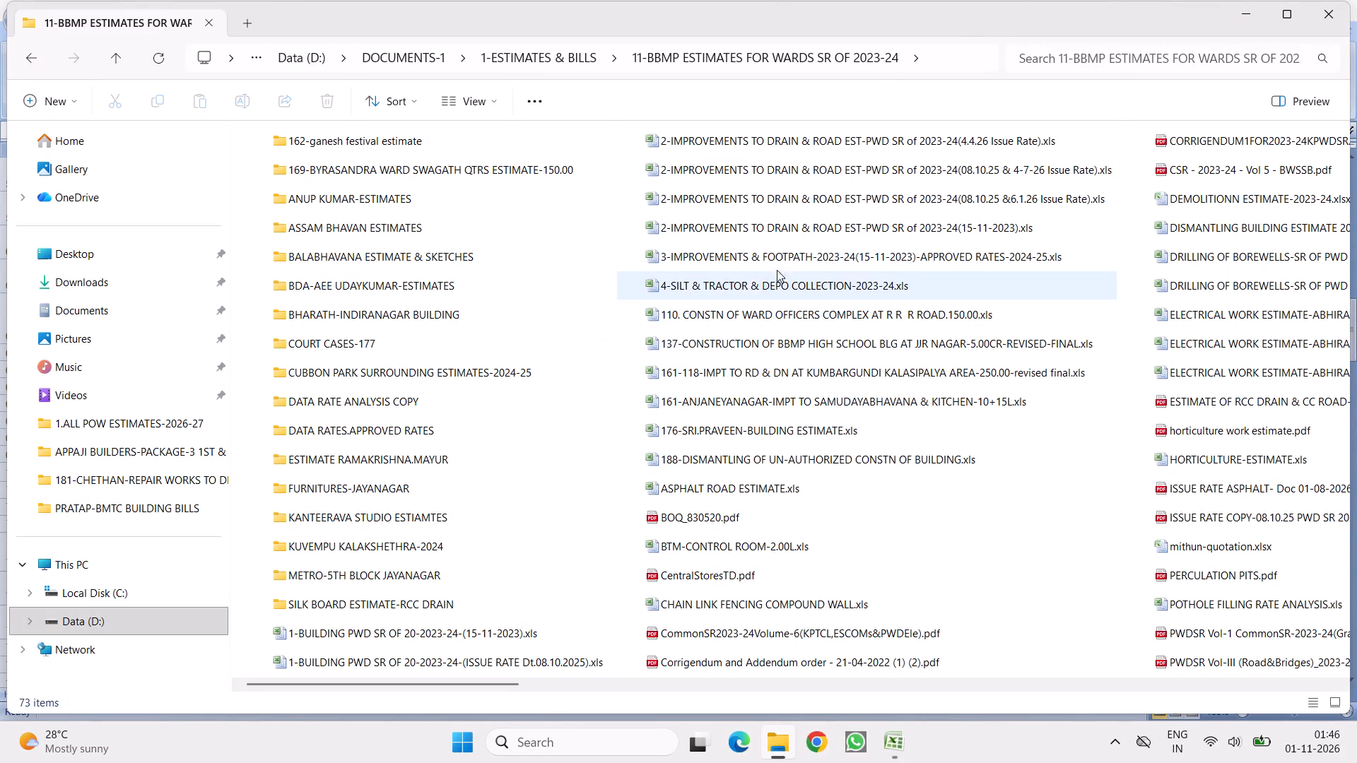
Open the workbook 2-IMPROVEMENTS TO DRAIN & ROAD EST-PWD SR of 2023-24(08.10.25 & 4-7-26 Issue Rate).xls.
double_click(939, 167)
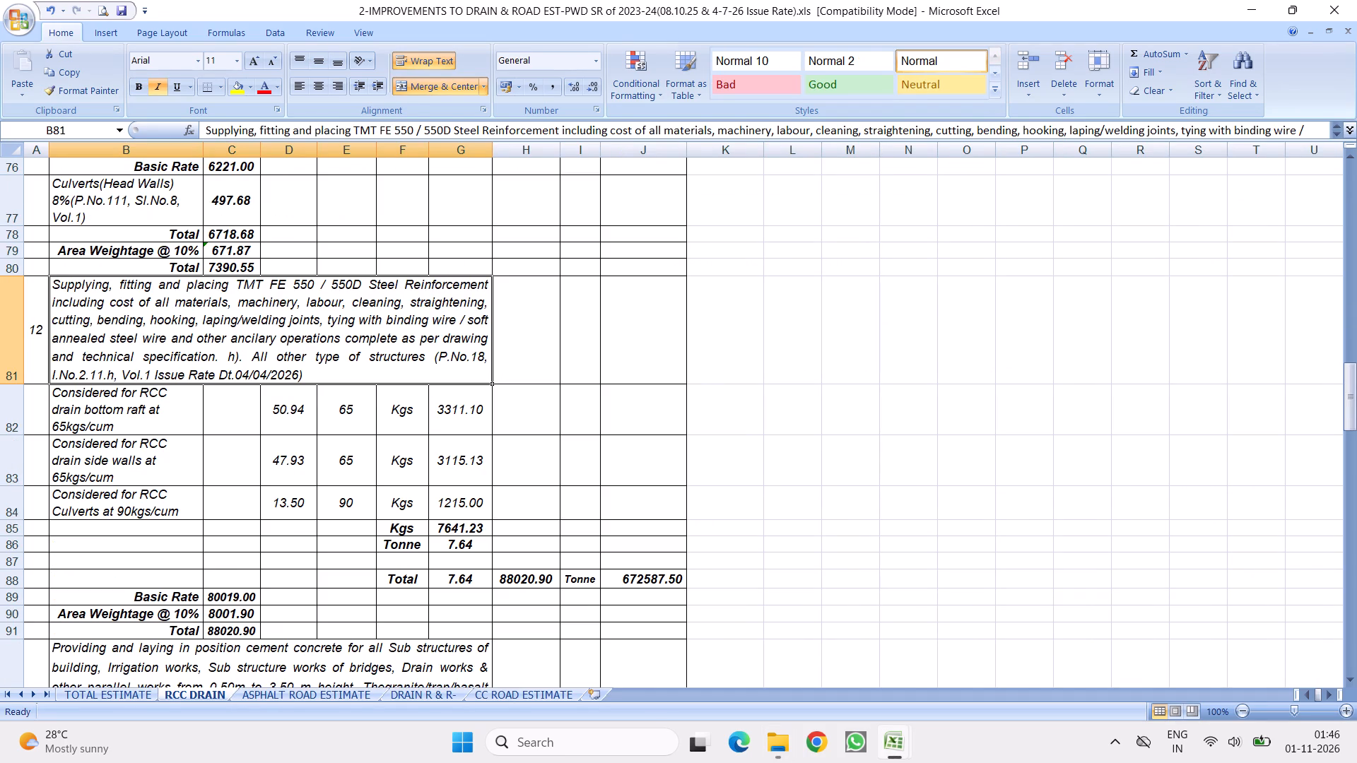
Copy the TMT steel reinforcement description from RCC DRAIN cell B81 over item 10's description in B120 of 2-EST-20 in the 182-POW ESTIMATES workbook.
right_click(254, 329)
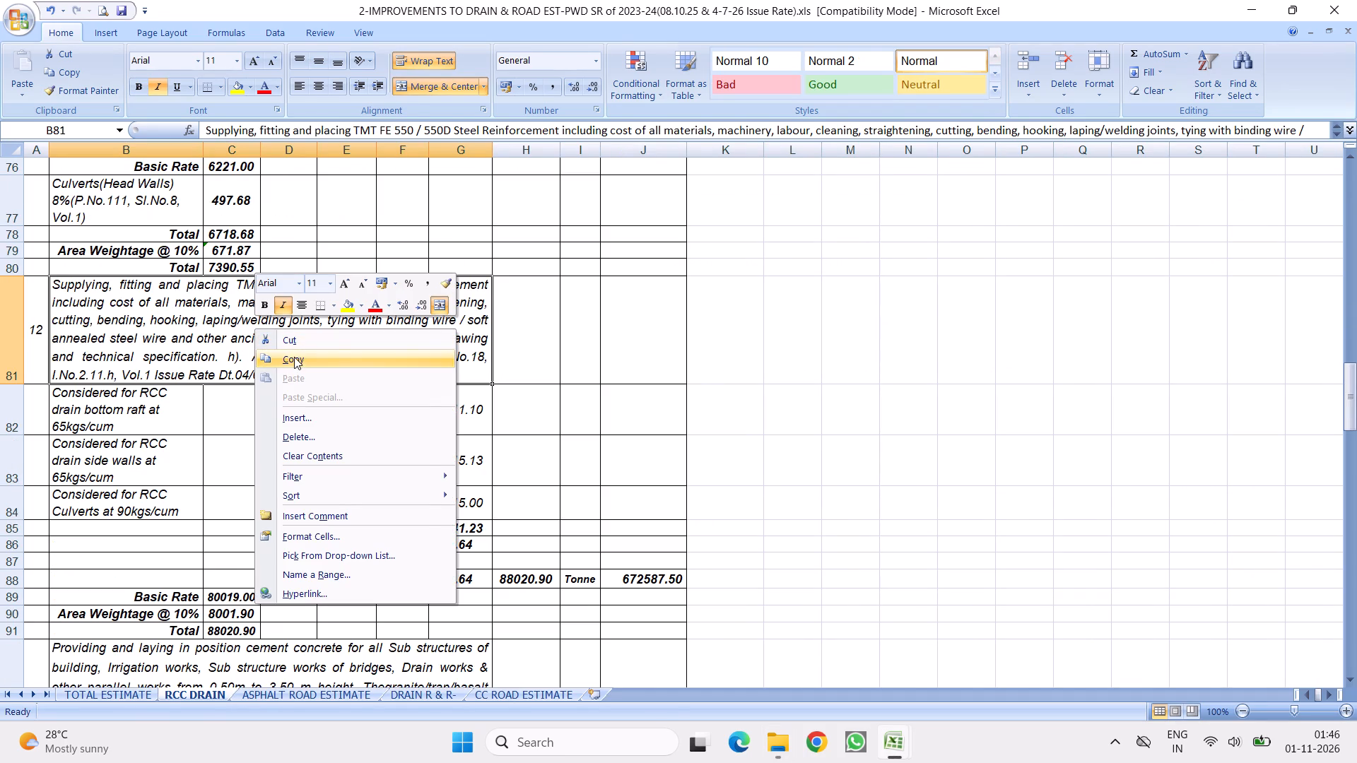
left_click(294, 357)
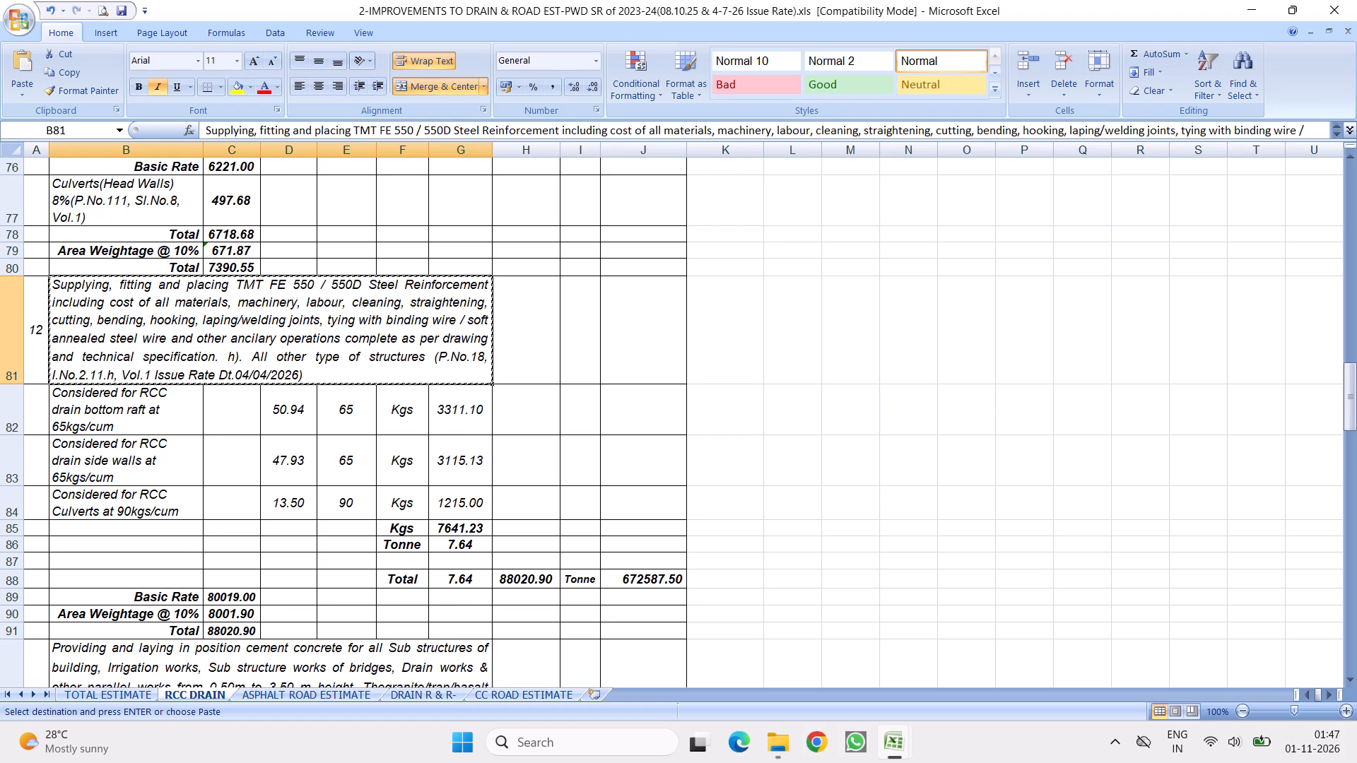
left_click(893, 734)
left_click(829, 610)
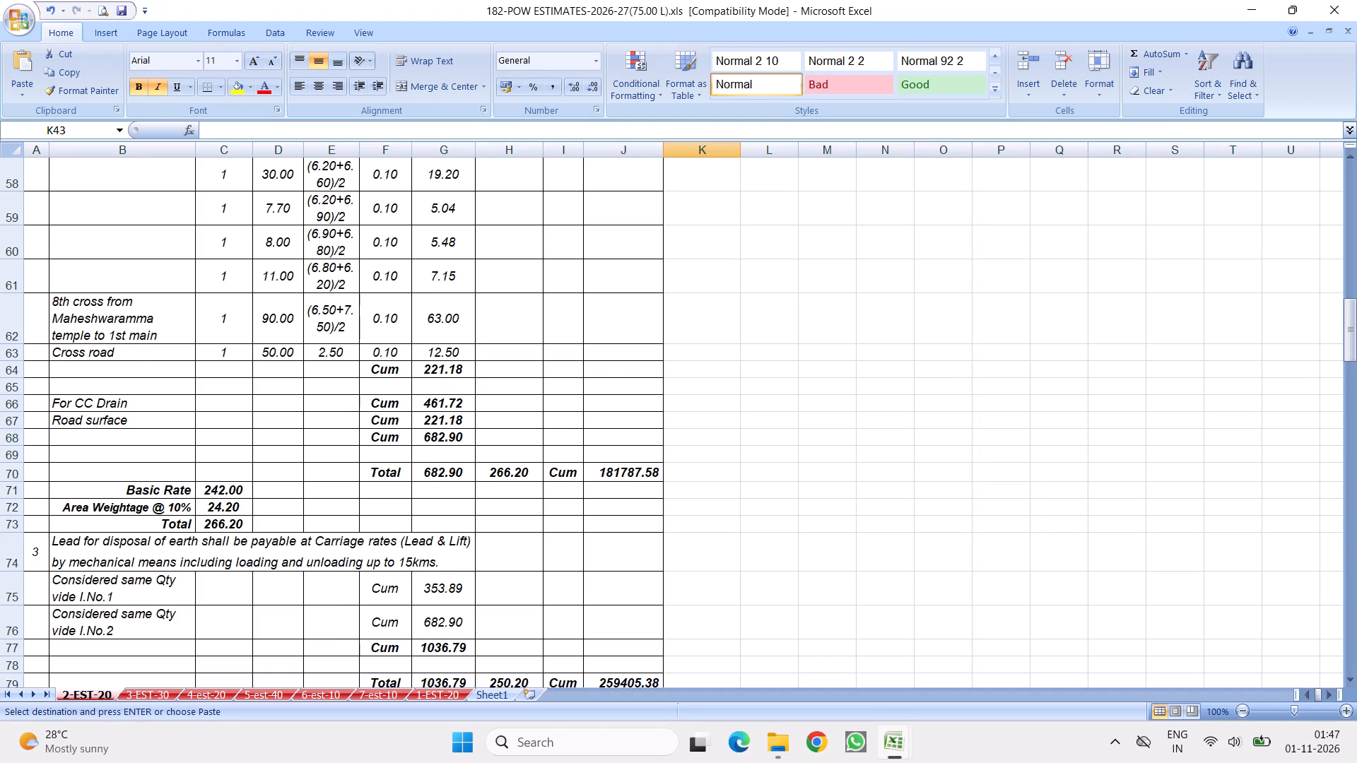
scroll(471, 307, "up", 5)
scroll(362, 349, "down", 17)
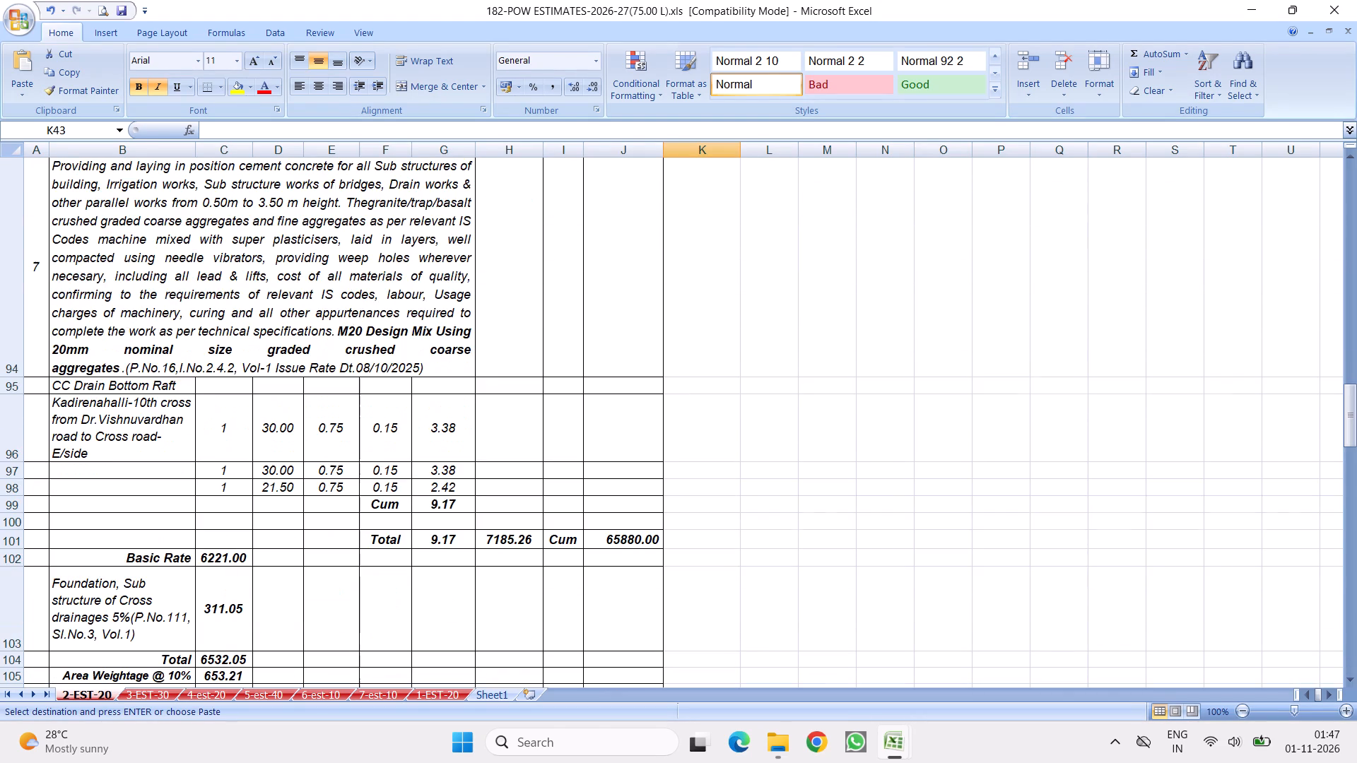
scroll(356, 379, "down", 4)
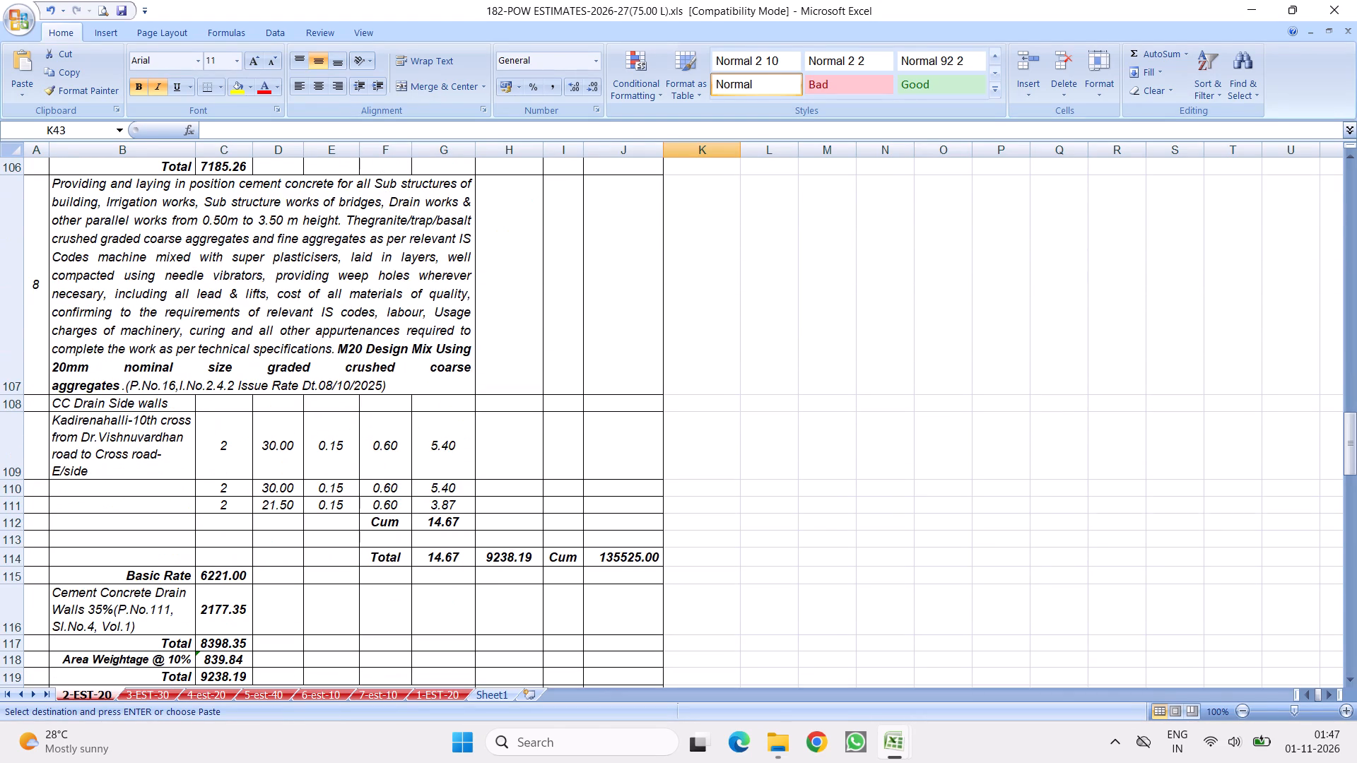
scroll(319, 354, "down", 3)
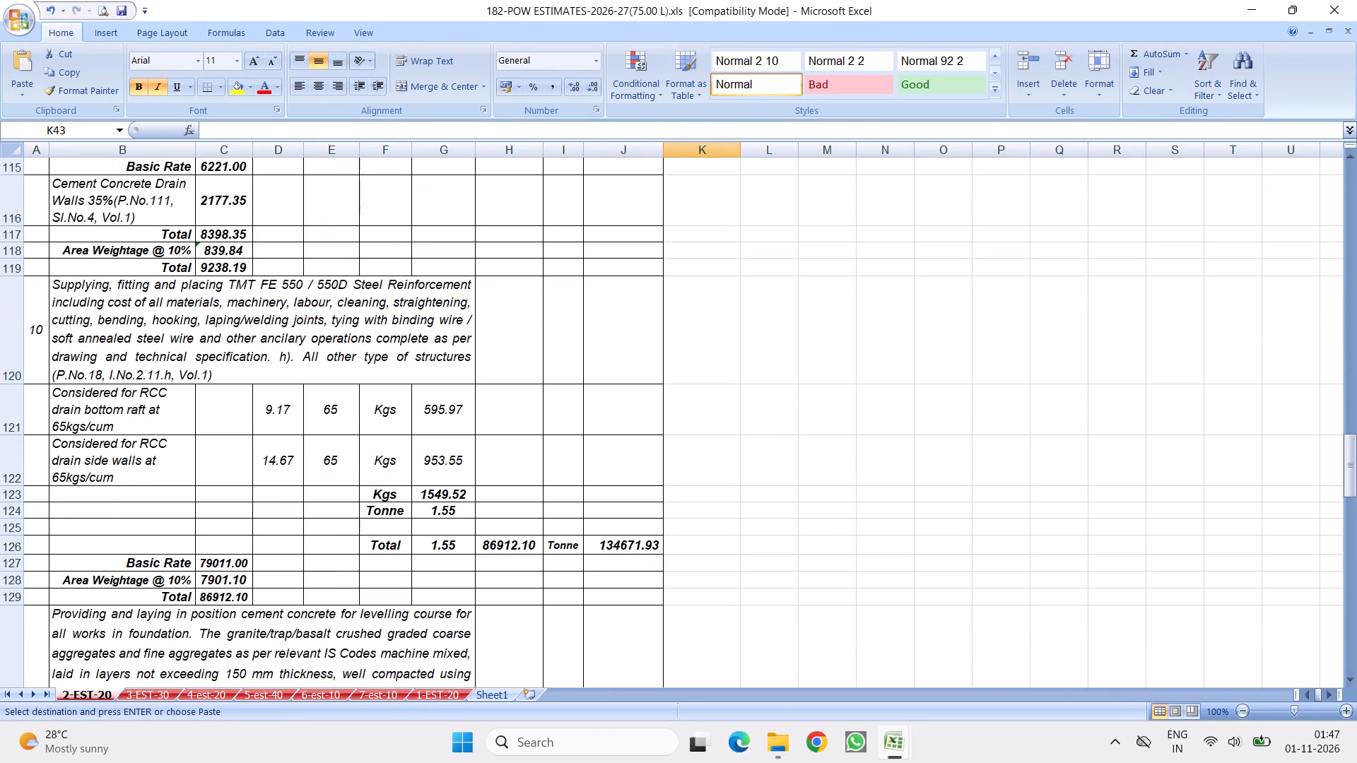
right_click(193, 331)
left_click(228, 378)
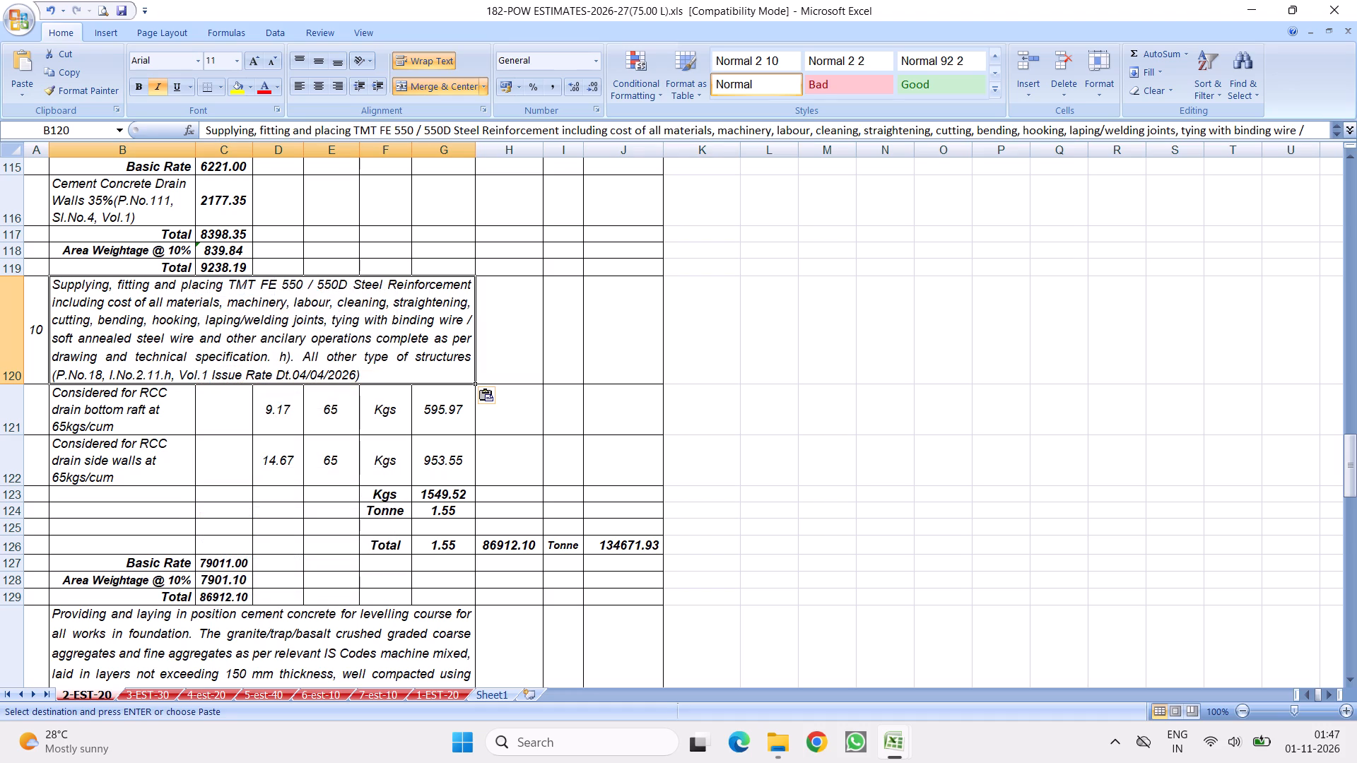
Set the Basic Rate of the item 10 steel reinforcement in C127 to 80019.
left_click(216, 564)
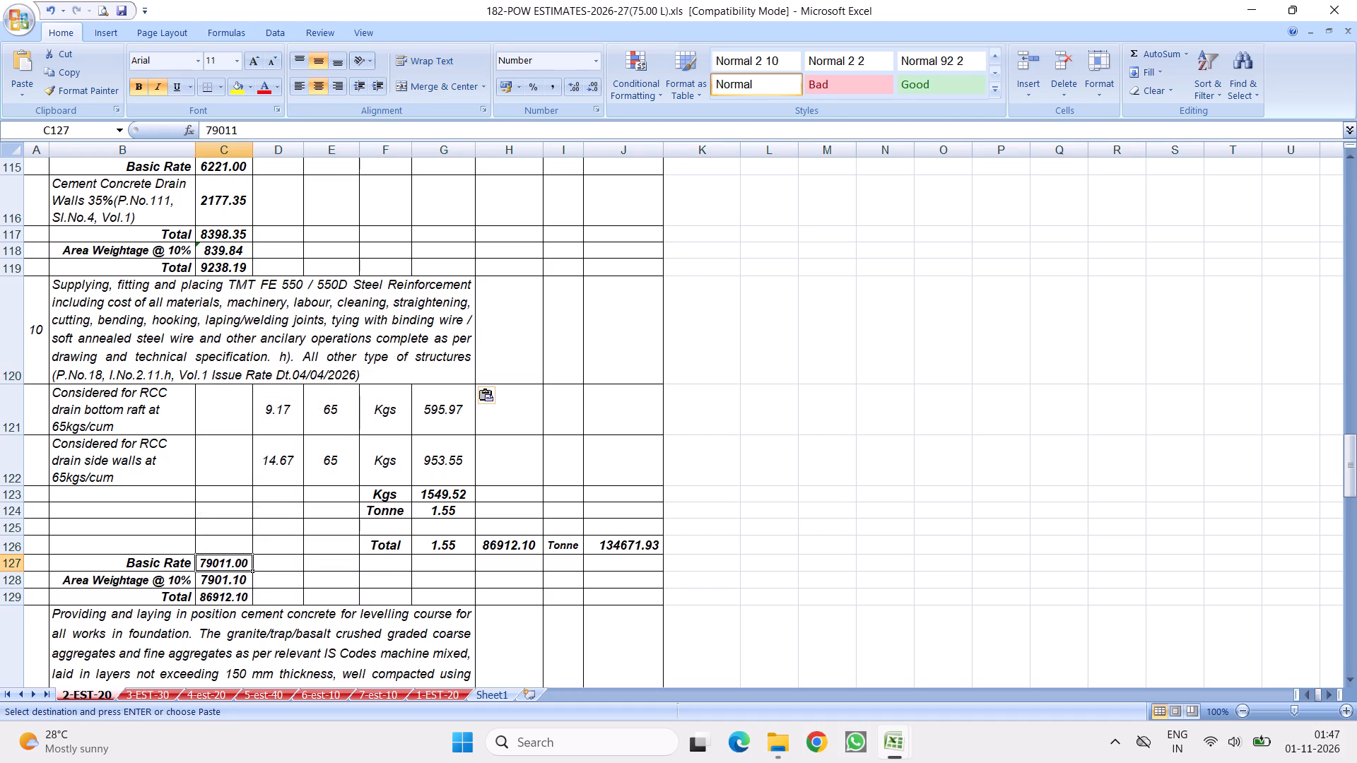
type("80019")
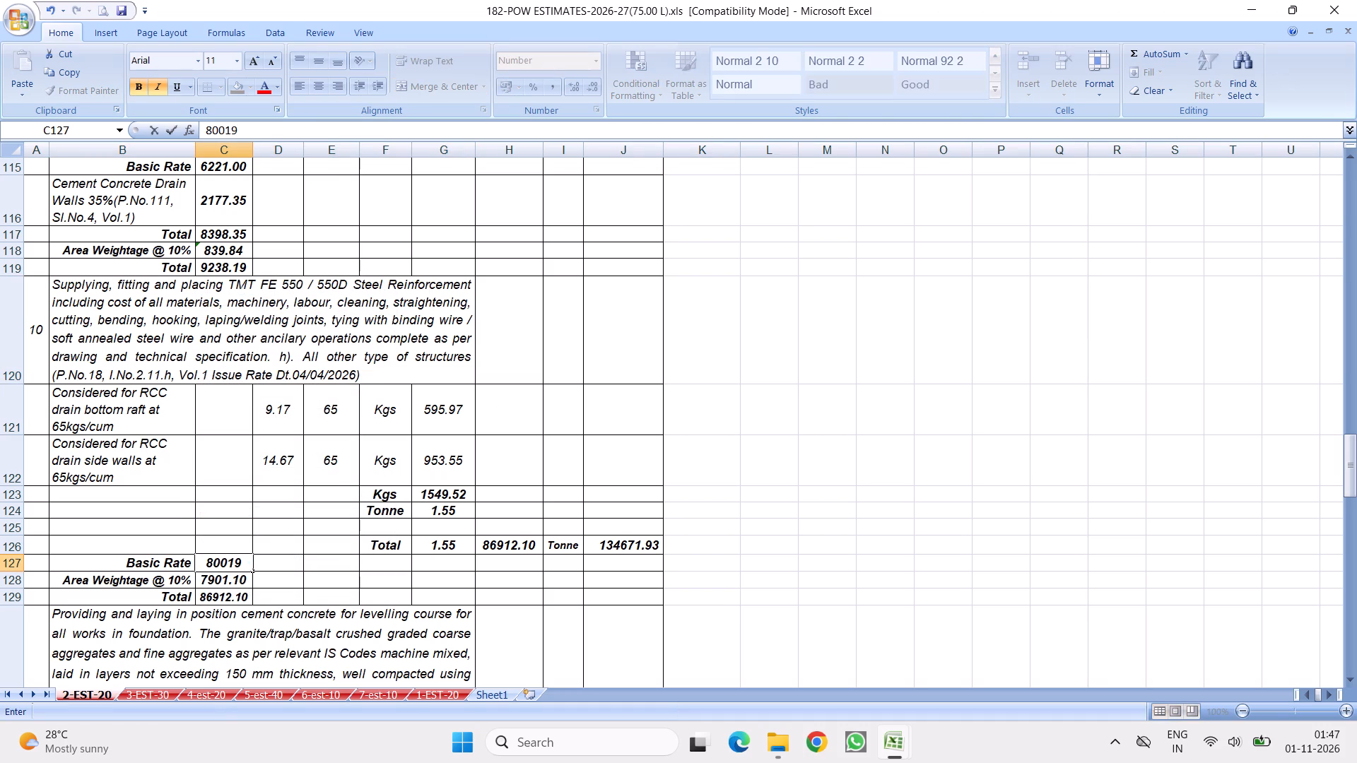
left_click(548, 460)
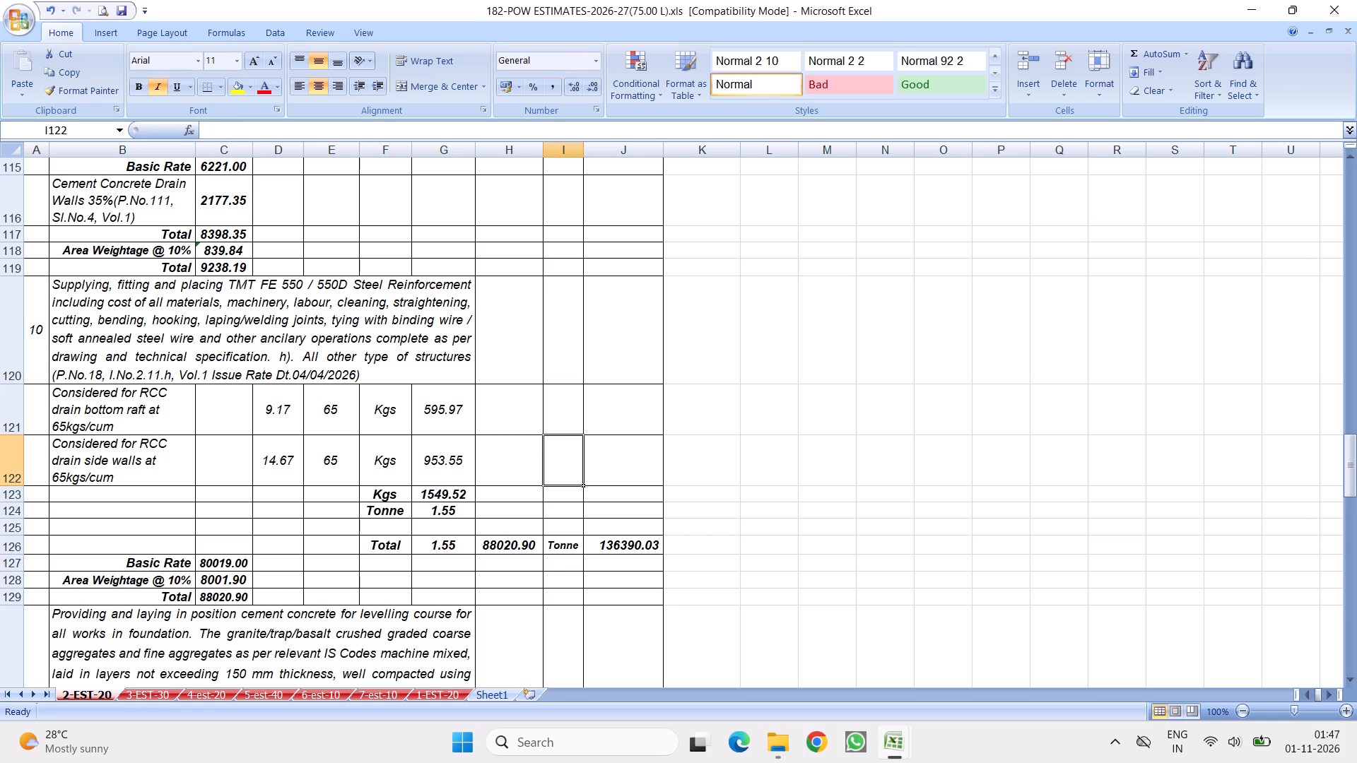
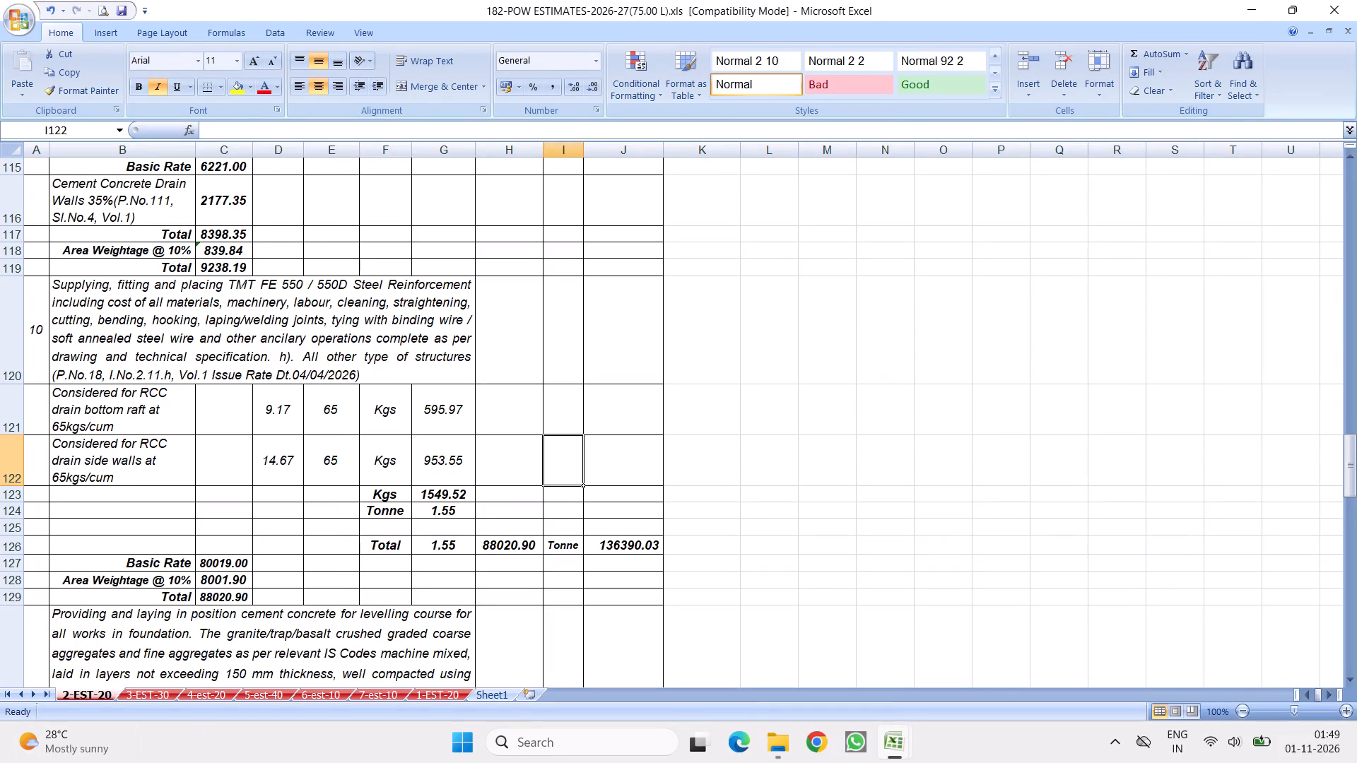
Review item 10's steel reinforcement description and the item 11 levelling course concrete entry in 2-EST-20.
left_click(262, 319)
scroll(575, 559, "down", 5)
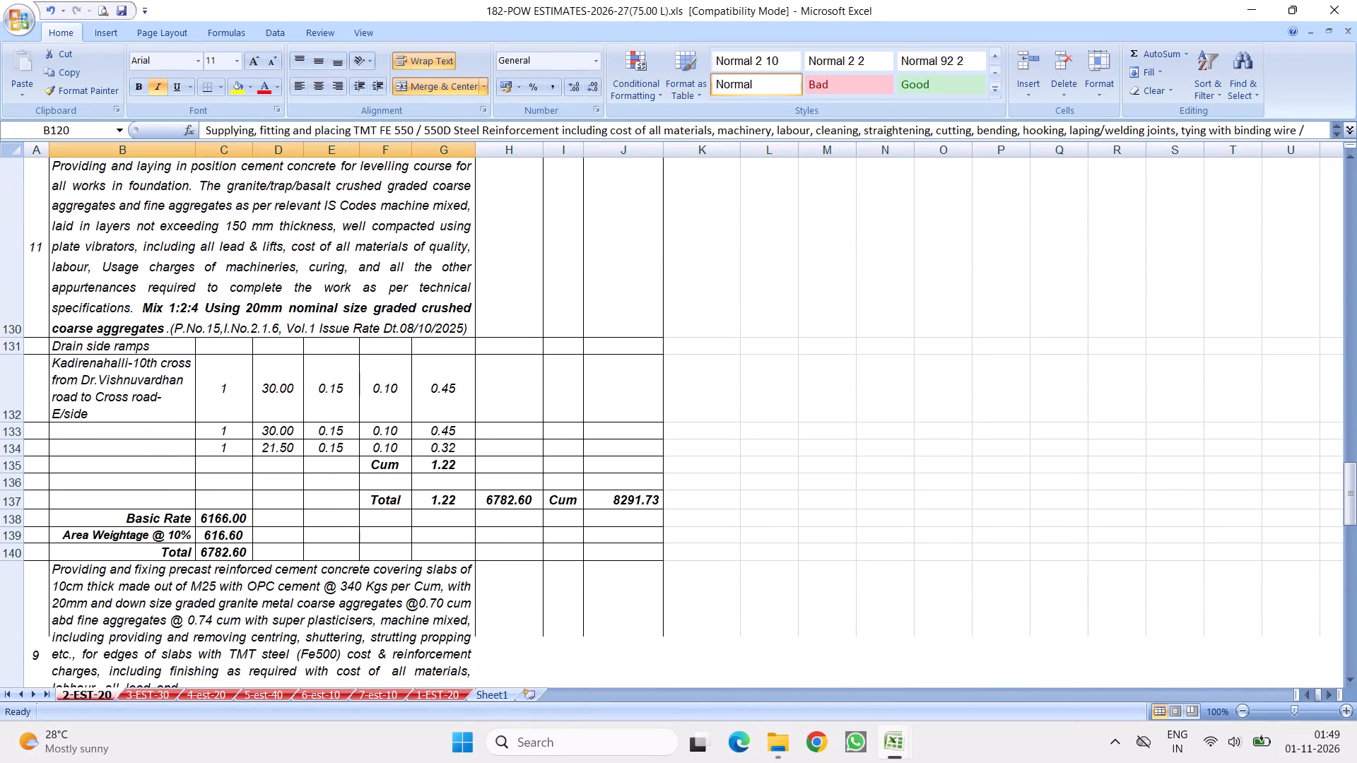
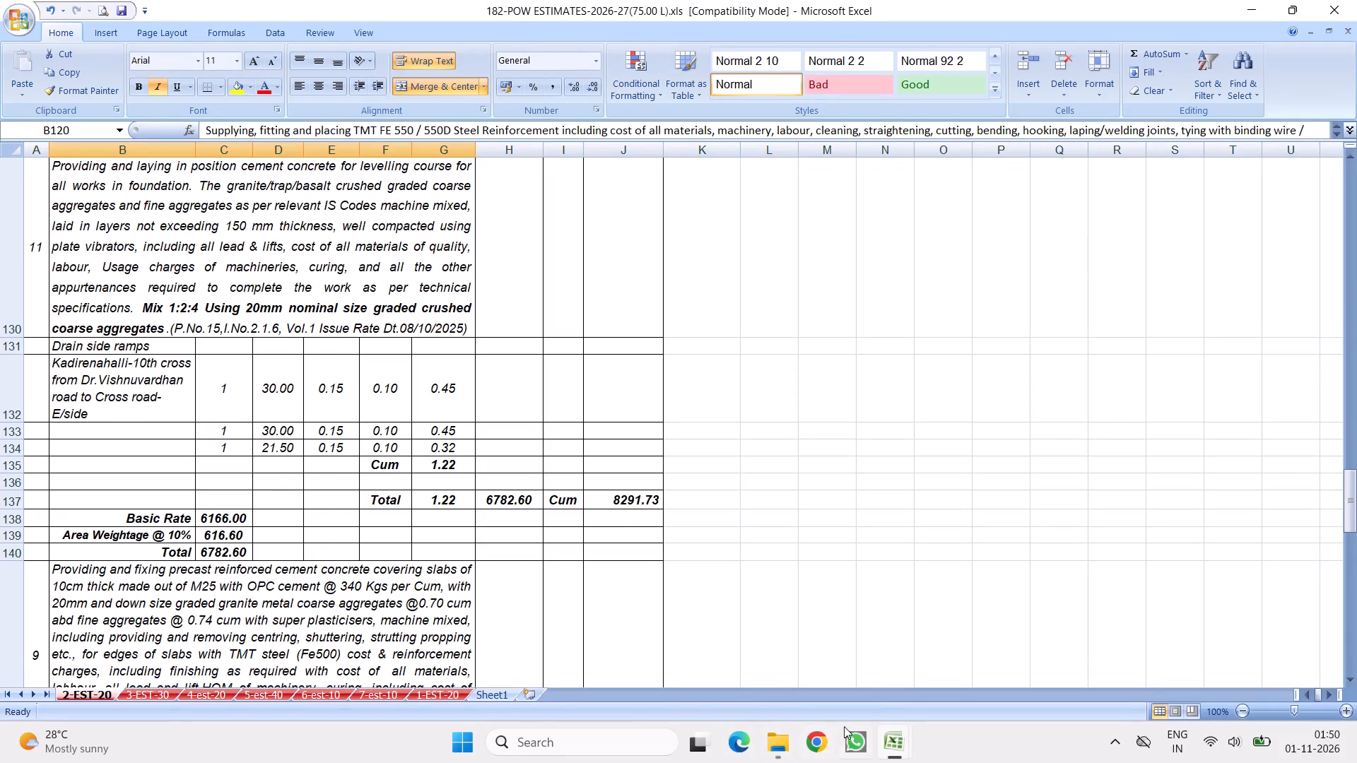
Leave the workbook and bring up the Windows power options for locking, sleeping, shutting down or restarting the computer.
left_click(466, 743)
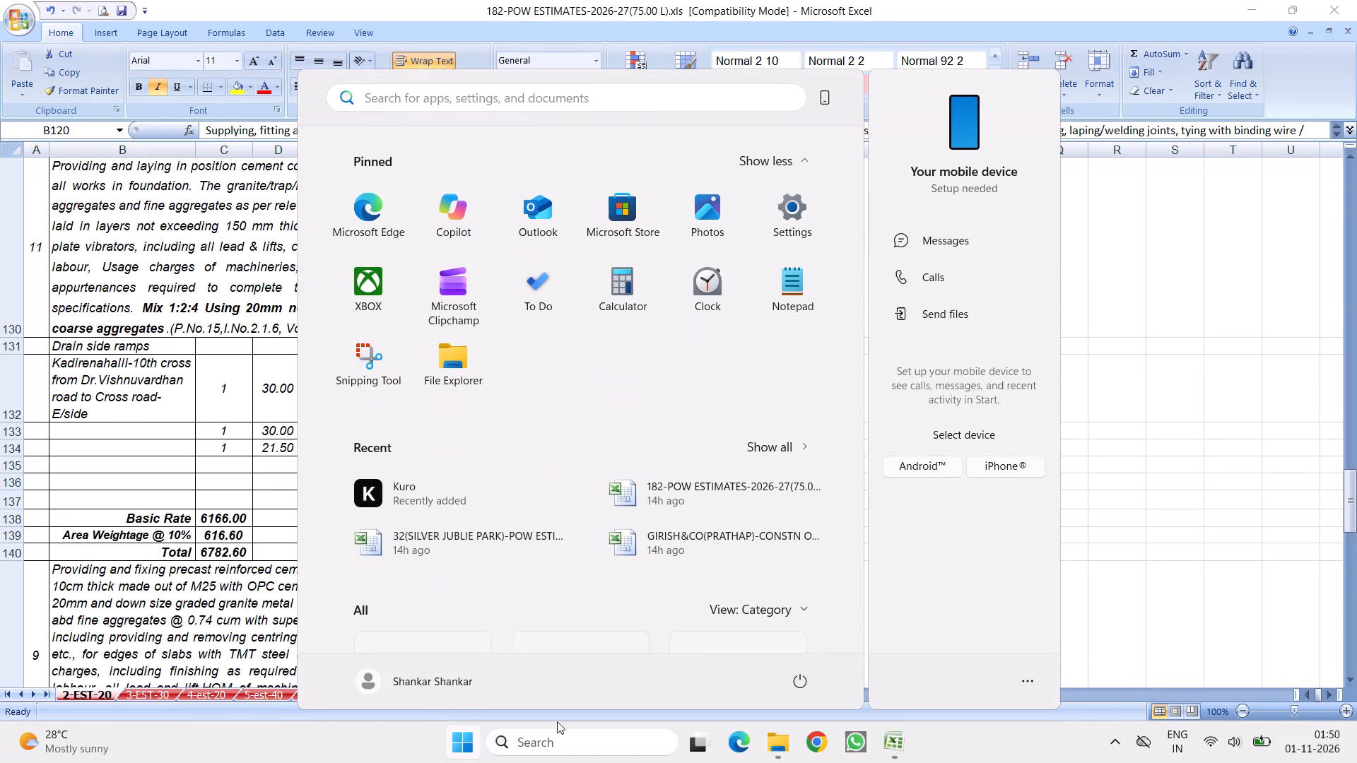
left_click(802, 679)
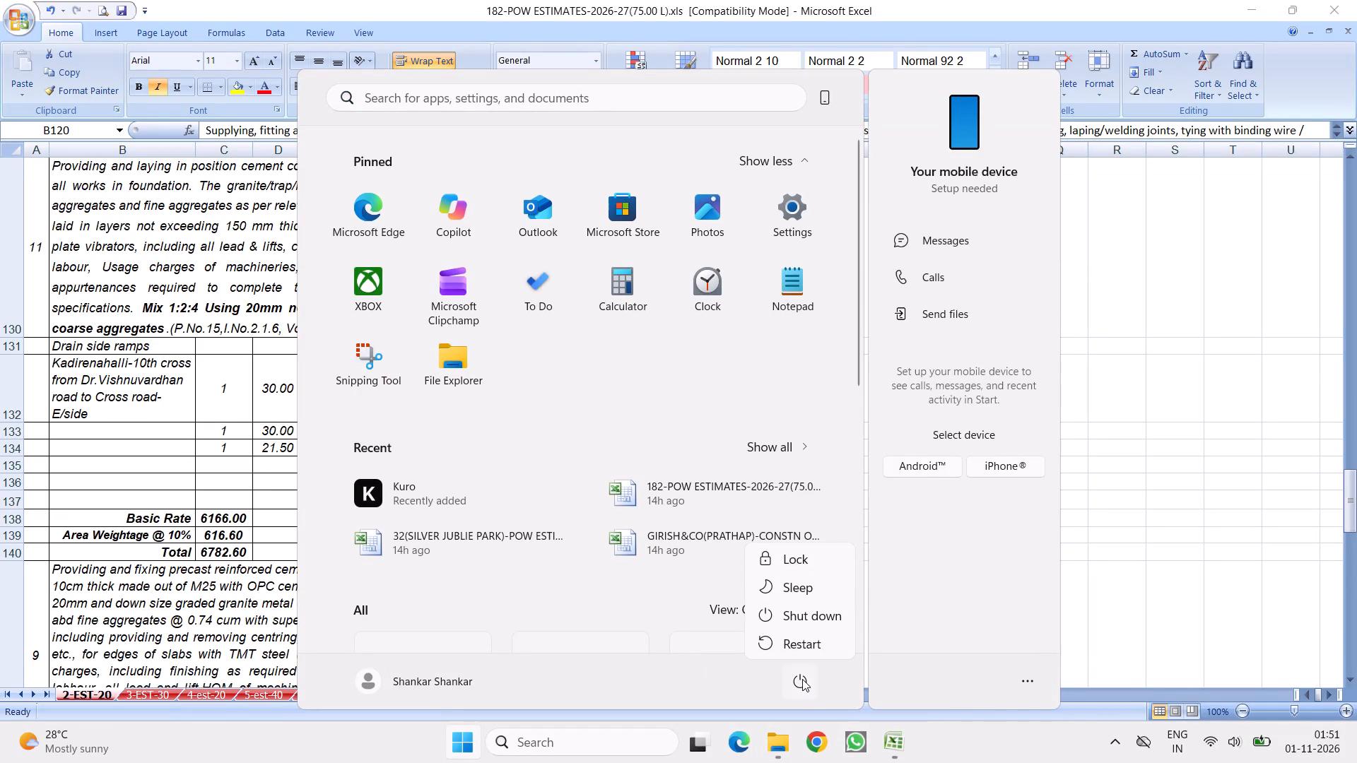